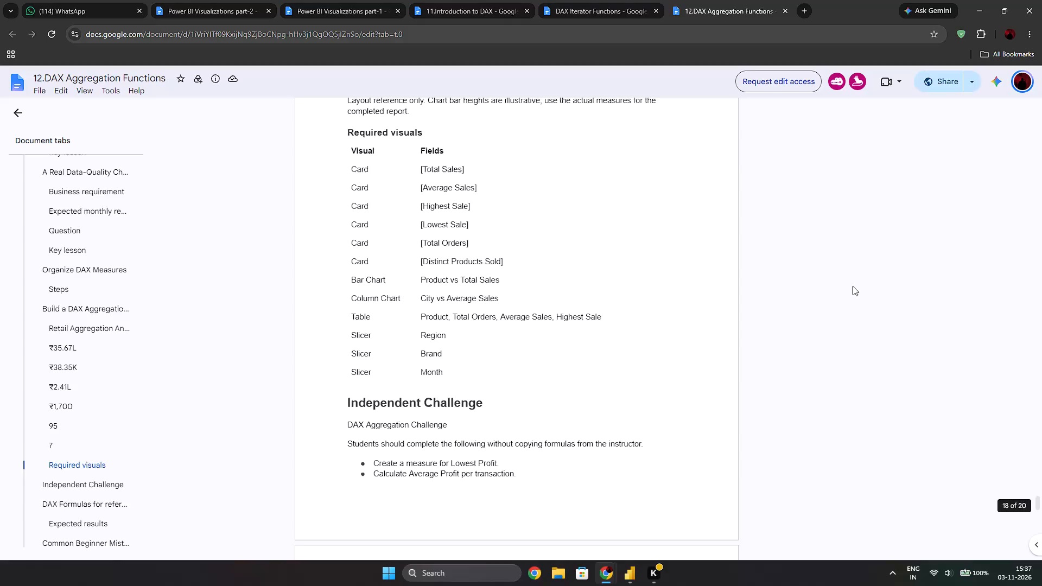
# Look through the DAX Aggregation Functions document for the exercise that combines several aggregation measures in one product table.
pyautogui.doubleClick(853, 286)
pyautogui.scroll(4, 606, 314)
pyautogui.scroll(16, 539, 326)
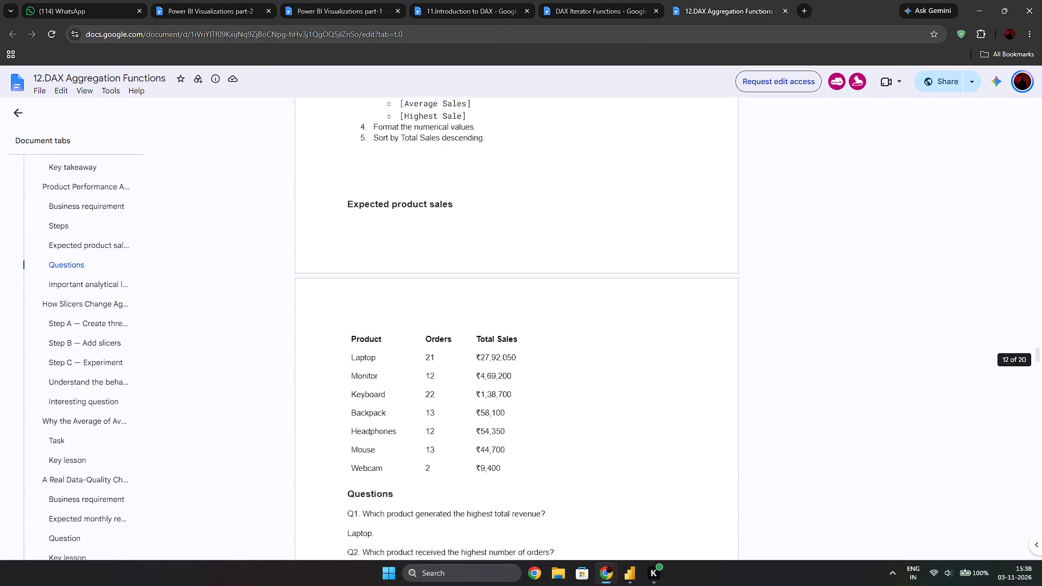
pyautogui.scroll(6, 538, 324)
pyautogui.scroll(-4, 538, 324)
pyautogui.scroll(19, 532, 324)
pyautogui.scroll(12, 532, 318)
pyautogui.scroll(-18, 532, 309)
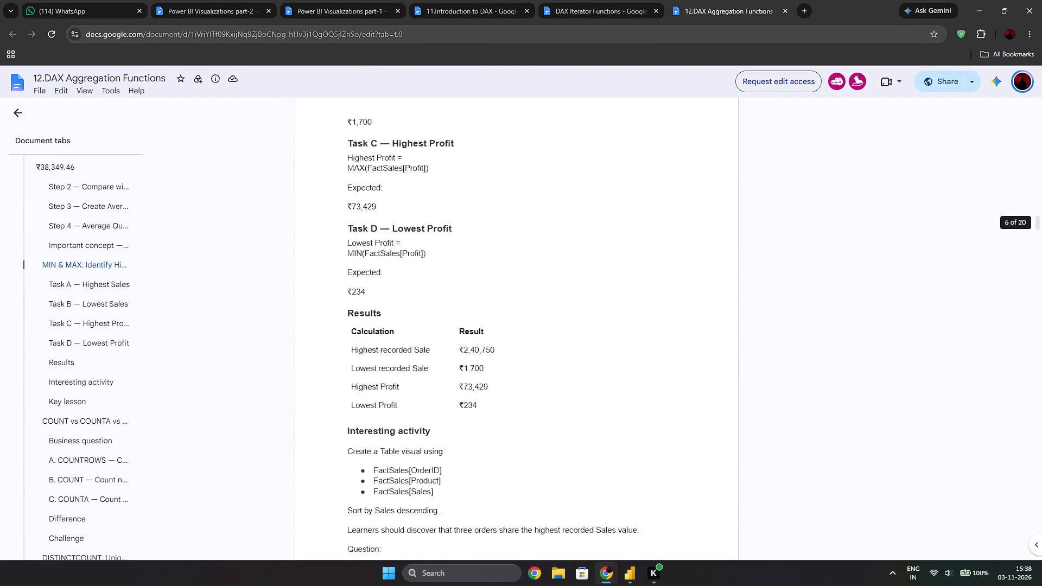
pyautogui.scroll(-20, 532, 309)
pyautogui.scroll(-6, 532, 309)
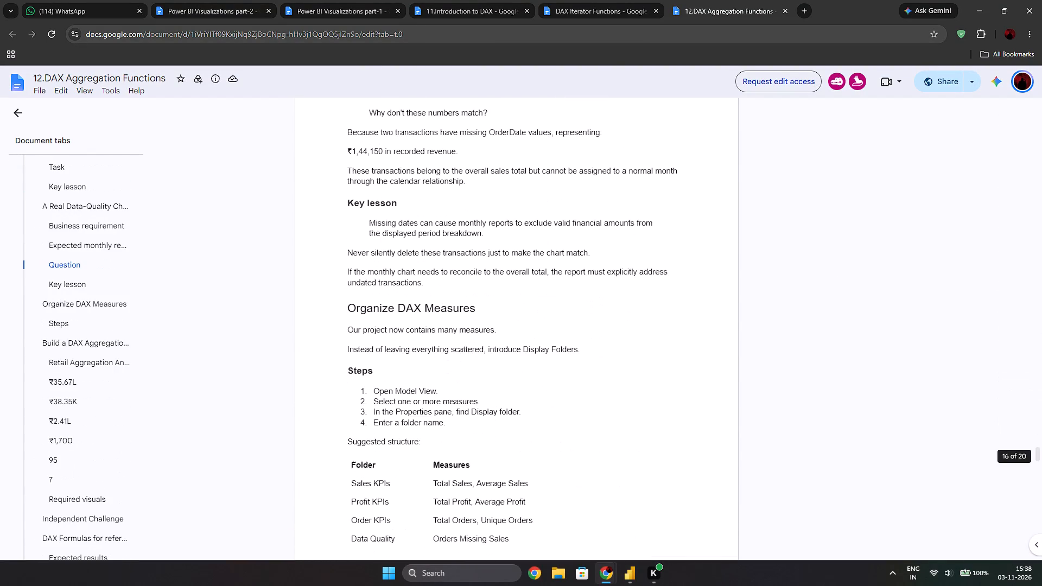
pyautogui.scroll(-7, 532, 309)
pyautogui.scroll(8, 532, 309)
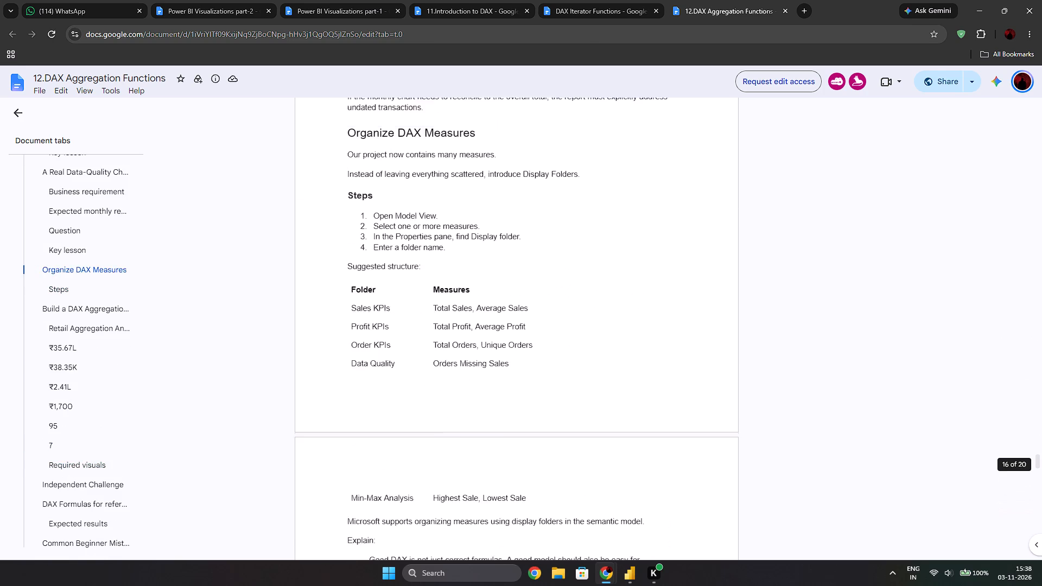
pyautogui.scroll(5, 532, 309)
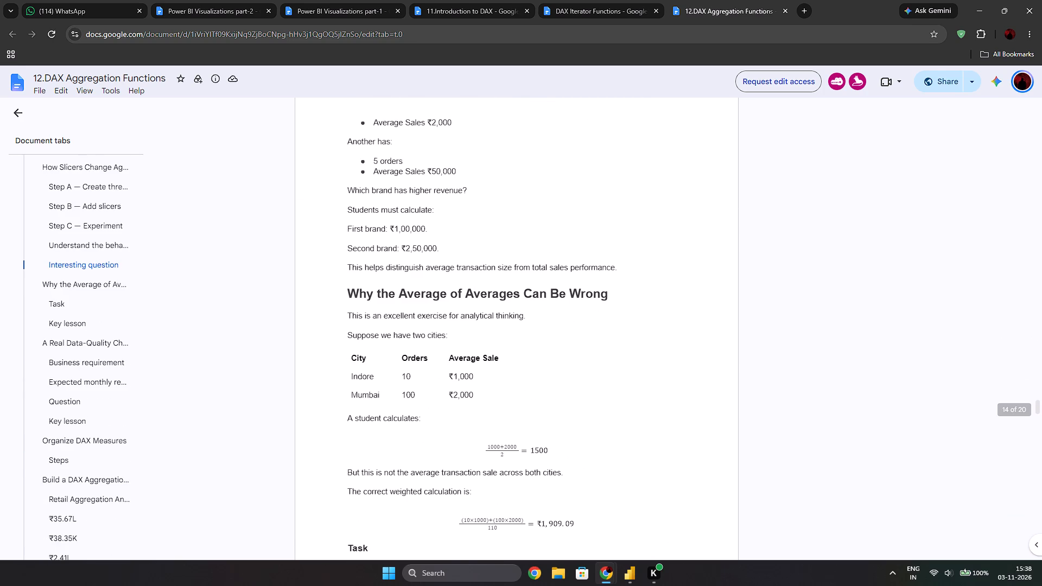
pyautogui.scroll(3, 532, 309)
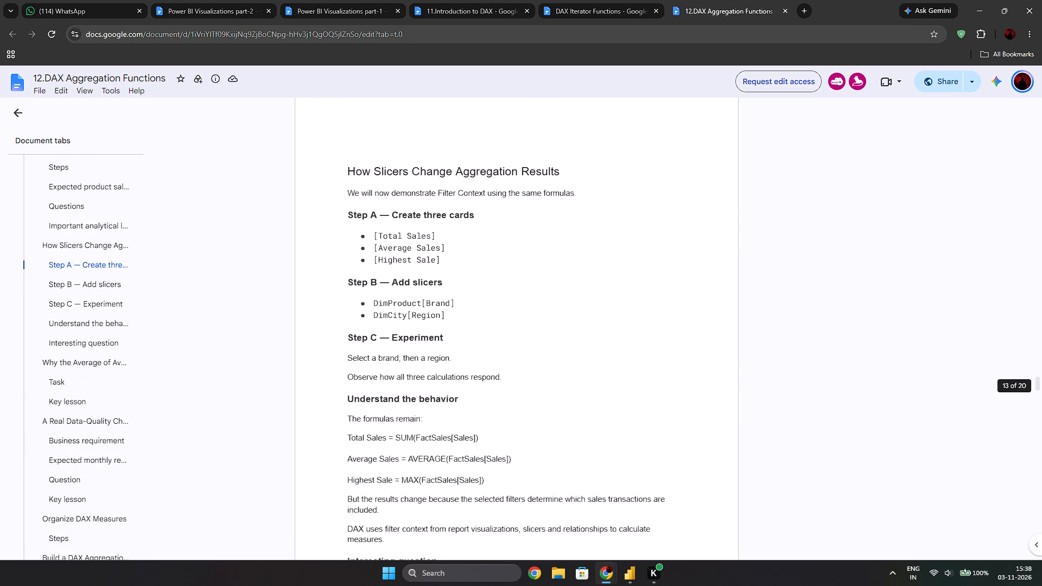
pyautogui.scroll(3, 532, 309)
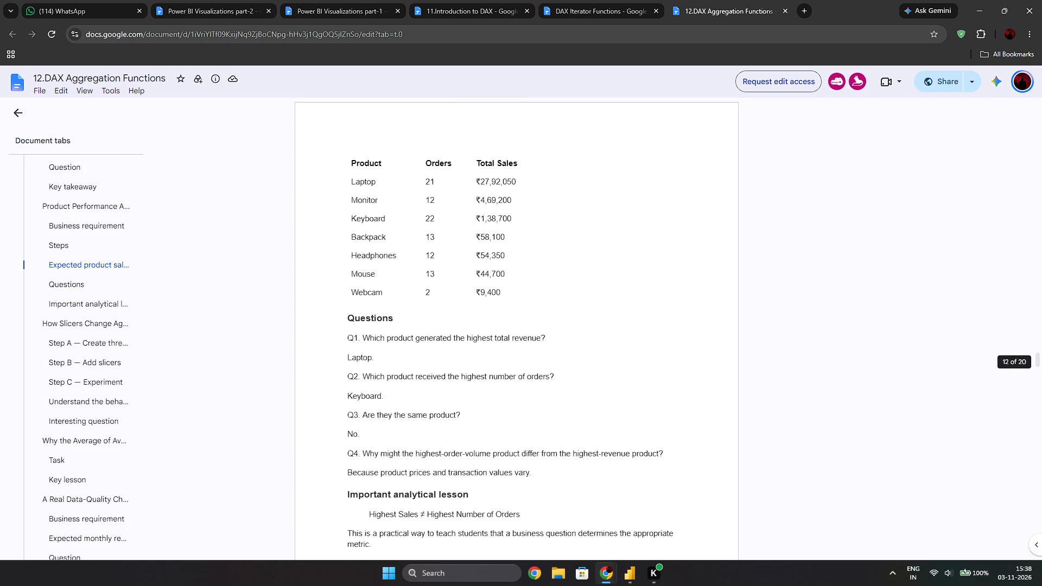
pyautogui.scroll(2, 532, 309)
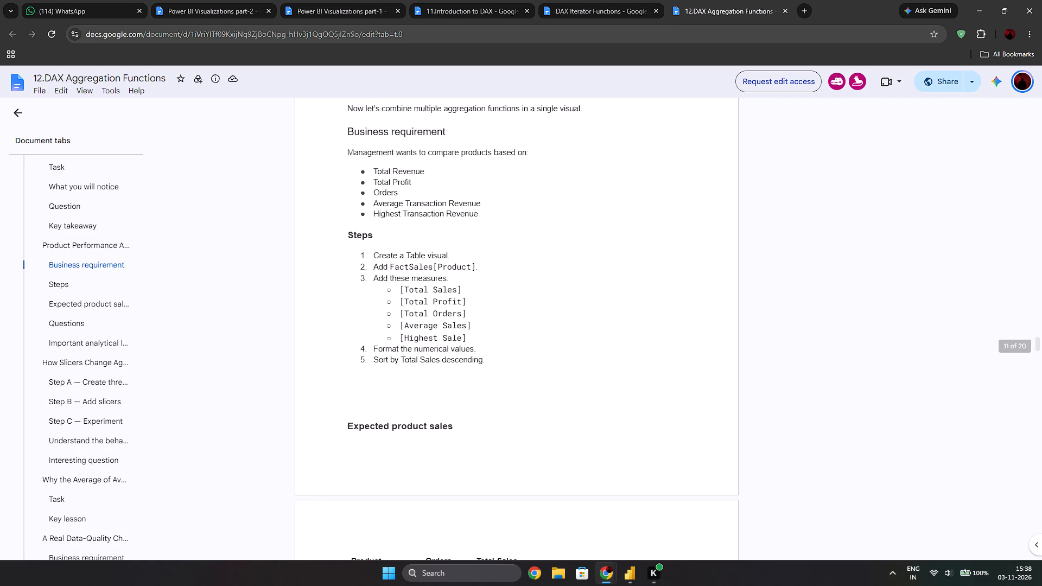
# Switch to the session3 report in Power BI Desktop, browse Page 4 and Page 5, and open Page 6.
pyautogui.click(623, 578)
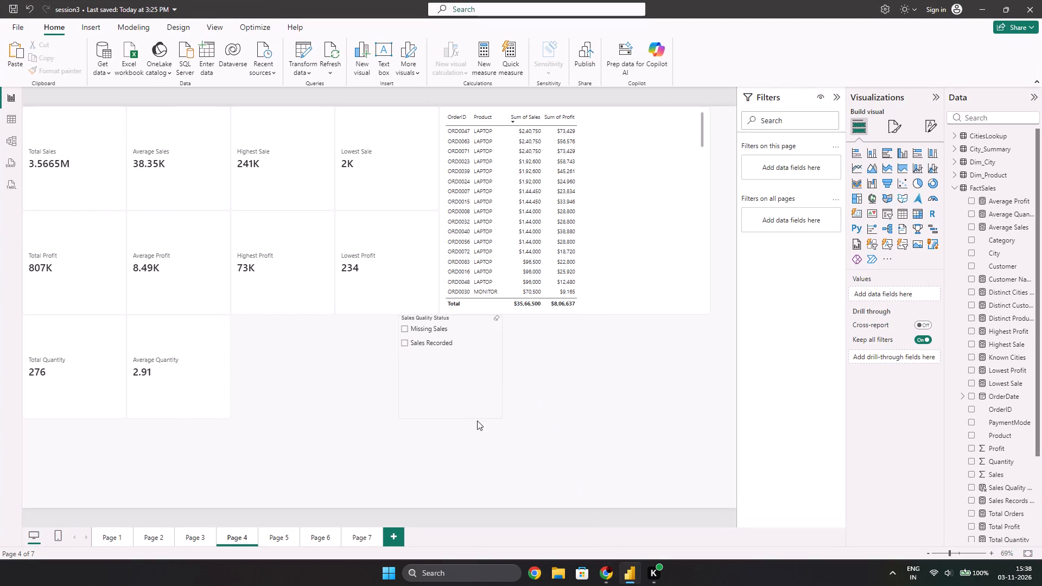
pyautogui.click(471, 424)
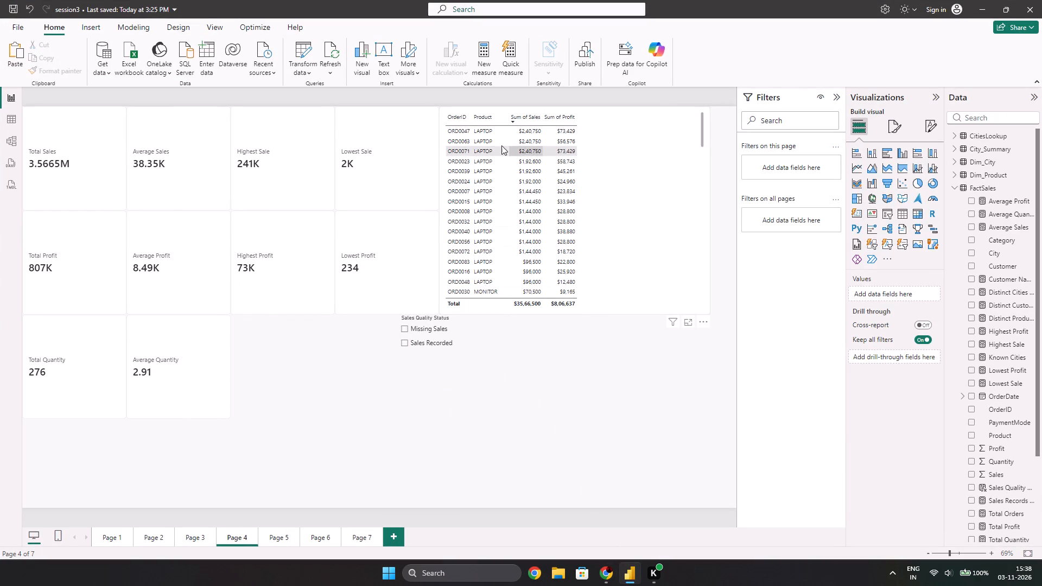
pyautogui.hotkey('alt', 'Tab')
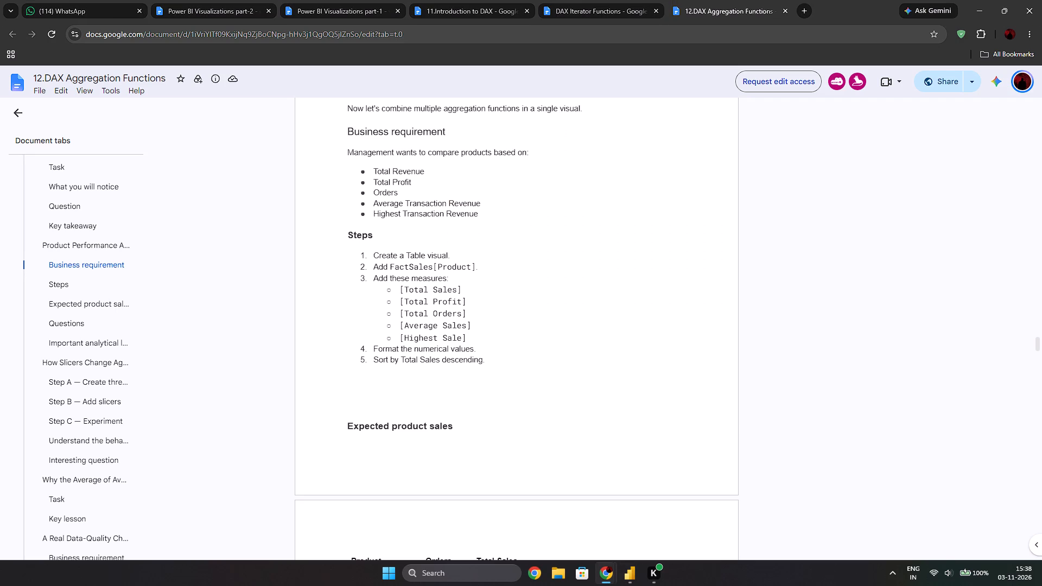
pyautogui.hotkey('alt', 'Tab')
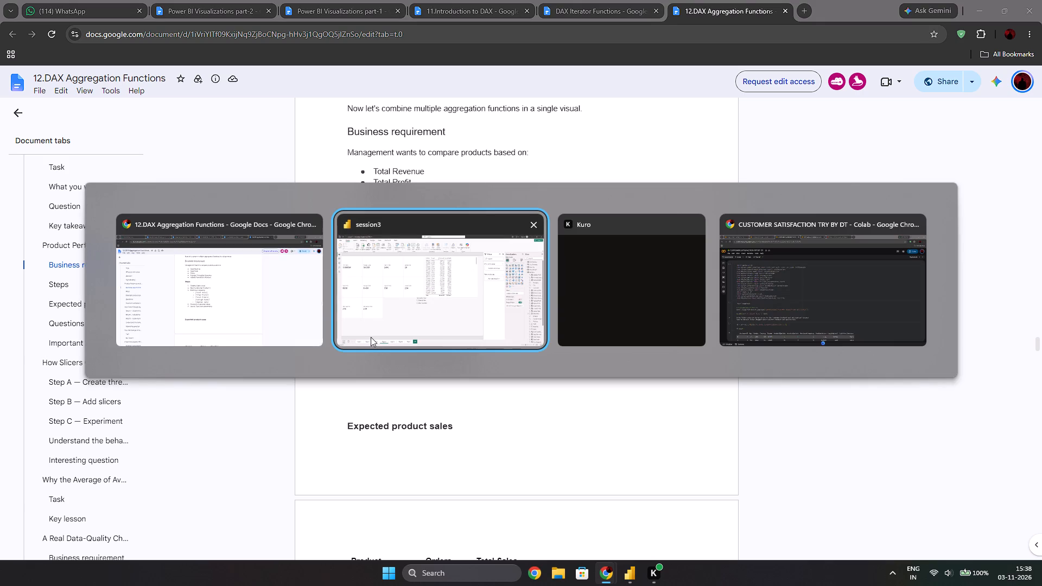
pyautogui.click(338, 428)
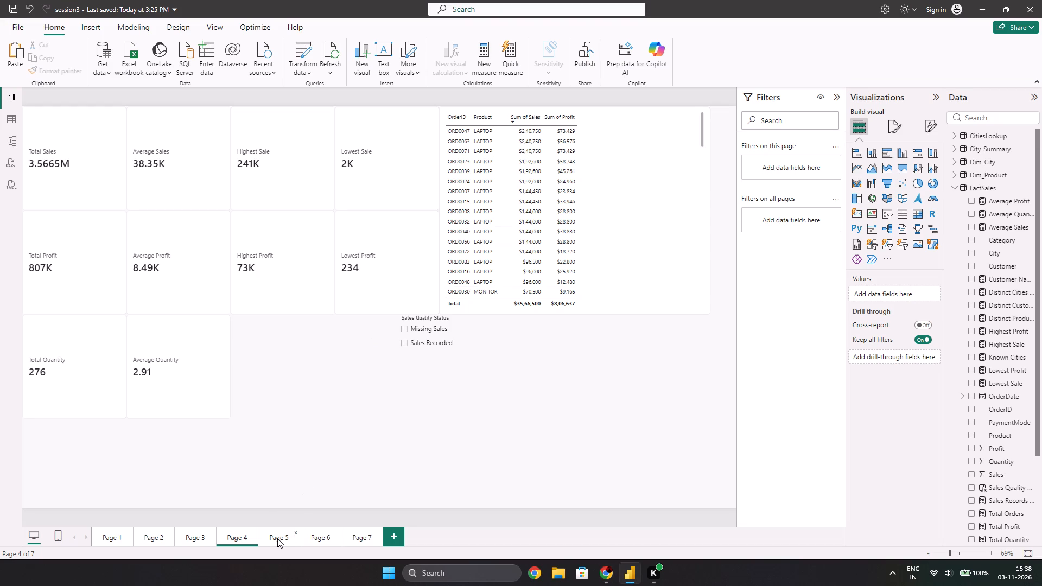
pyautogui.click(277, 538)
pyautogui.doubleClick(331, 381)
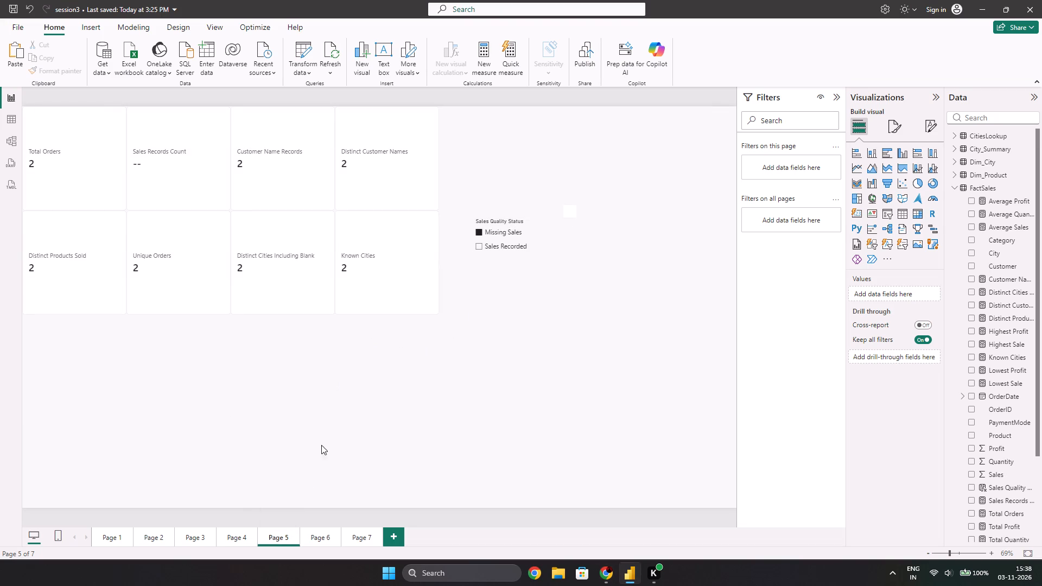
pyautogui.click(313, 534)
# Check the exercise's Steps list in the Google Docs document, then create a table on Page 6 in Power BI with FactSales Product.
pyautogui.hotkey('alt', 'Tab')
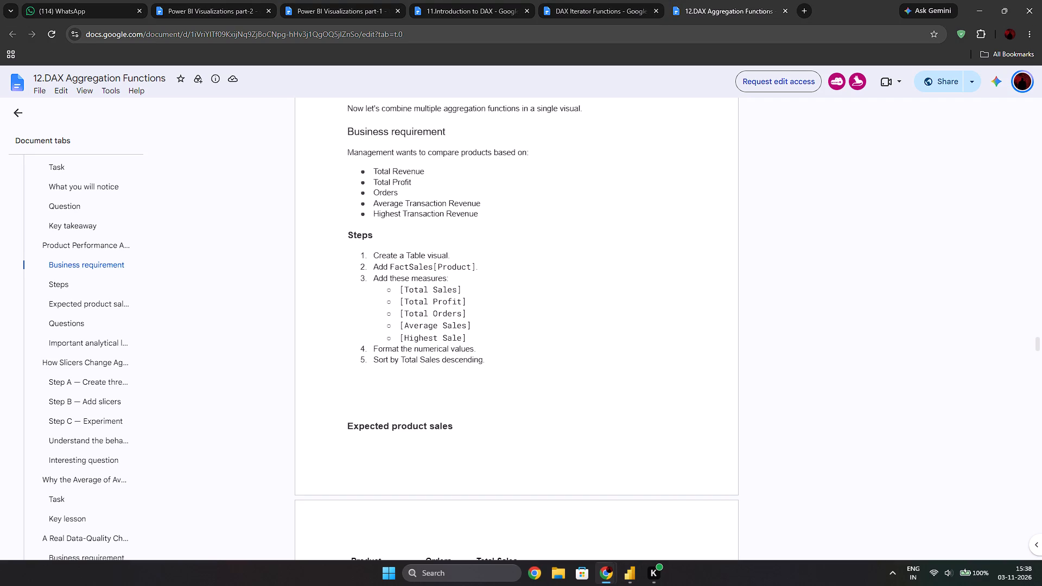
pyautogui.moveTo(374, 250); pyautogui.dragTo(452, 345)
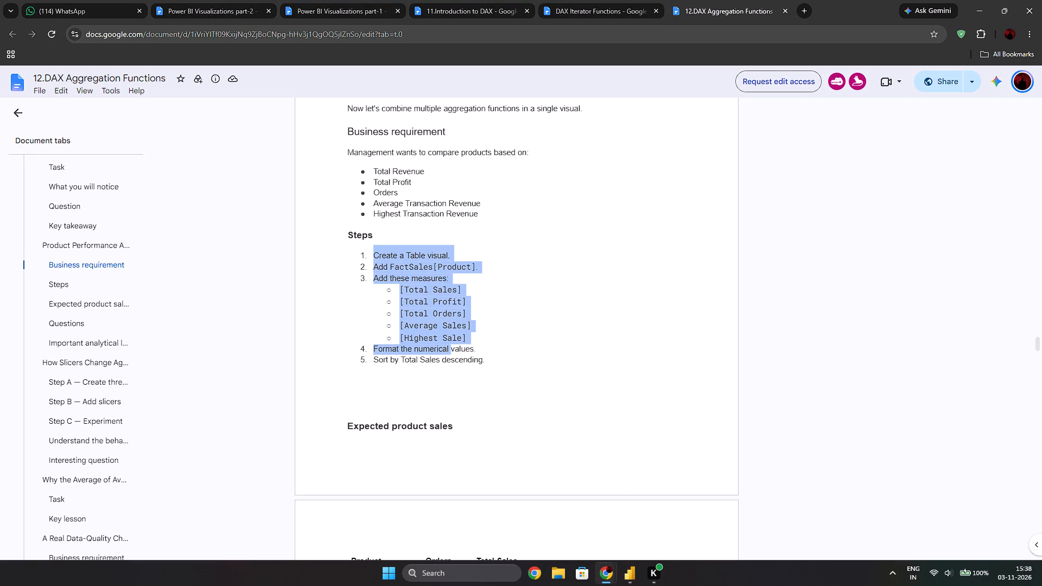
pyautogui.moveTo(452, 345); pyautogui.dragTo(467, 379)
pyautogui.hotkey('alt', 'Tab')
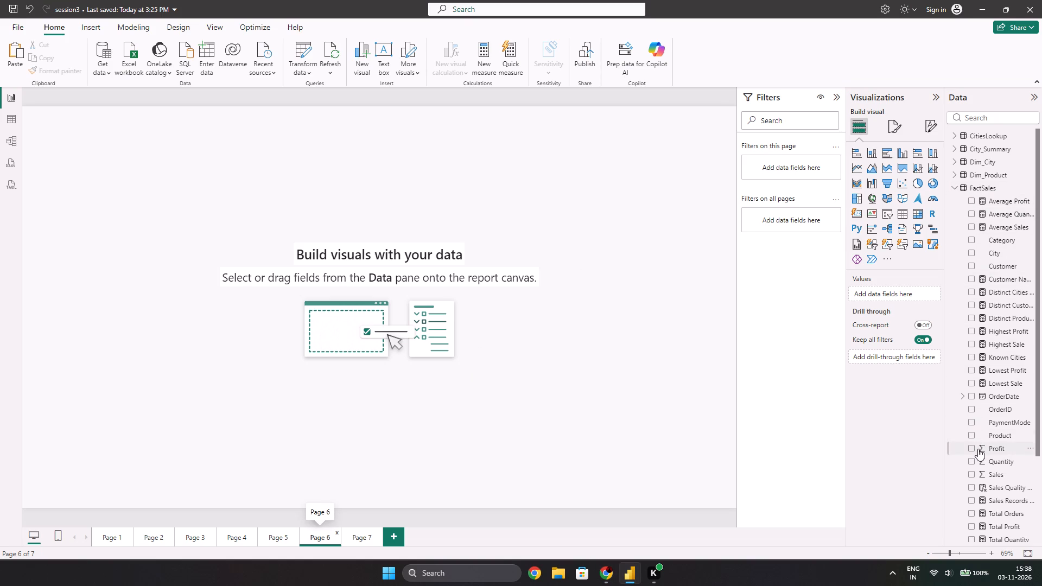
pyautogui.click(971, 436)
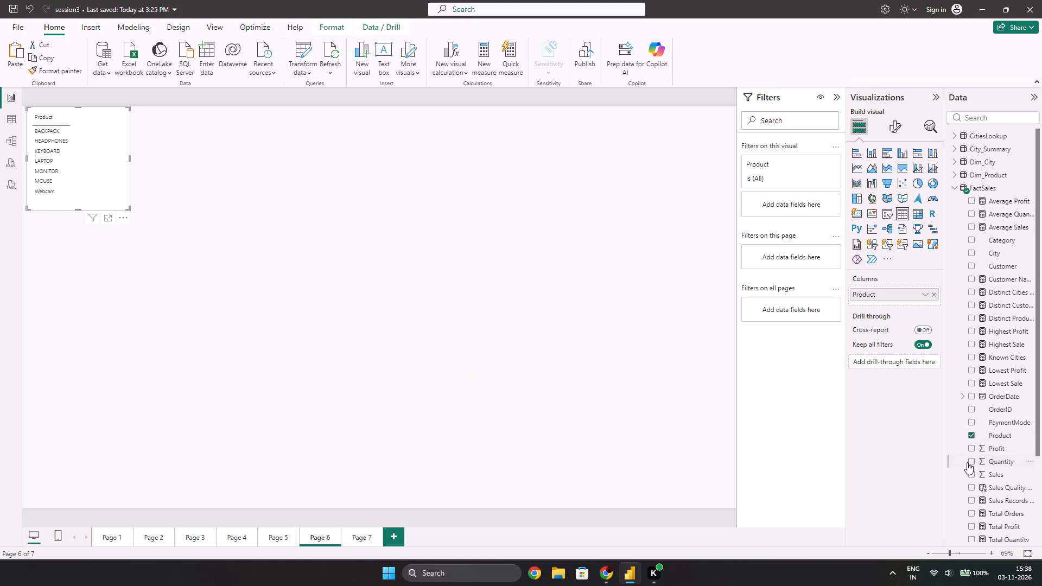
# Add the Total Sales, Total Profit and Total Orders measures to the product table, checking the order against the document's list.
pyautogui.hotkey('alt', 'Tab')
pyautogui.hotkey('alt', 'Tab')
pyautogui.scroll(-1, 967, 531)
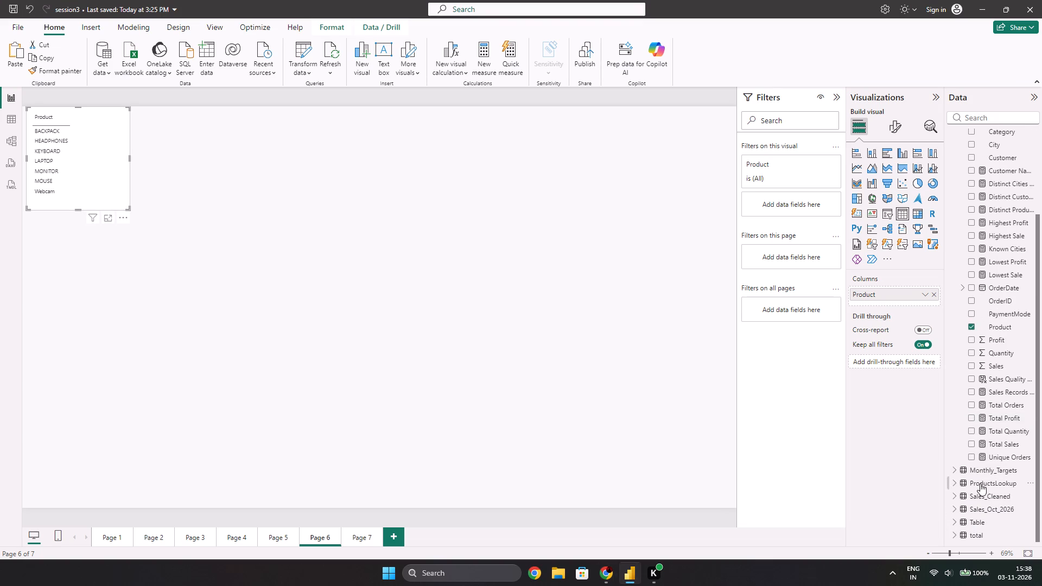
pyautogui.click(976, 443)
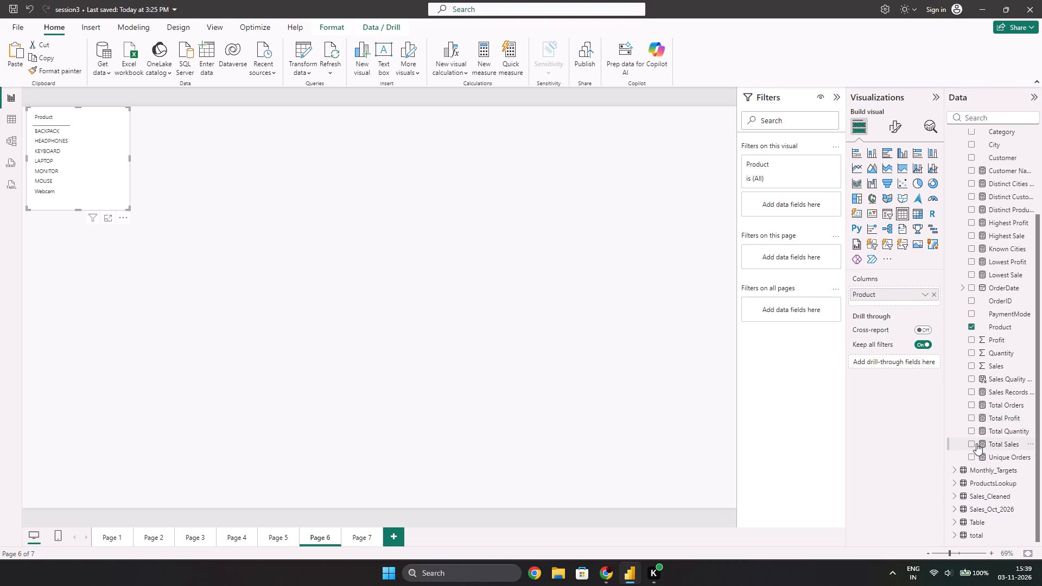
pyautogui.click(971, 443)
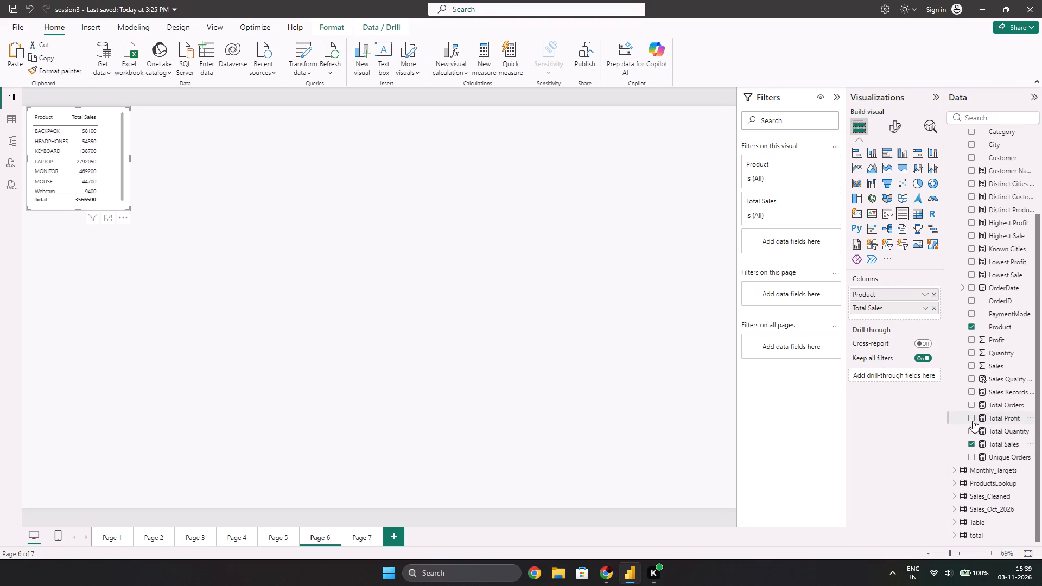
pyautogui.click(973, 421)
pyautogui.hotkey('alt', 'Tab')
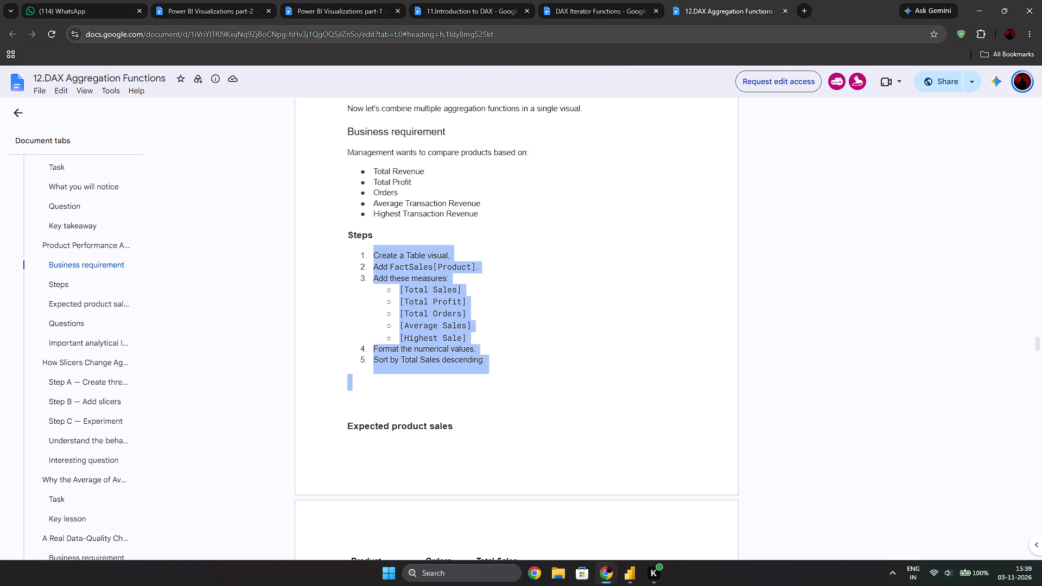
pyautogui.hotkey('alt', 'Tab')
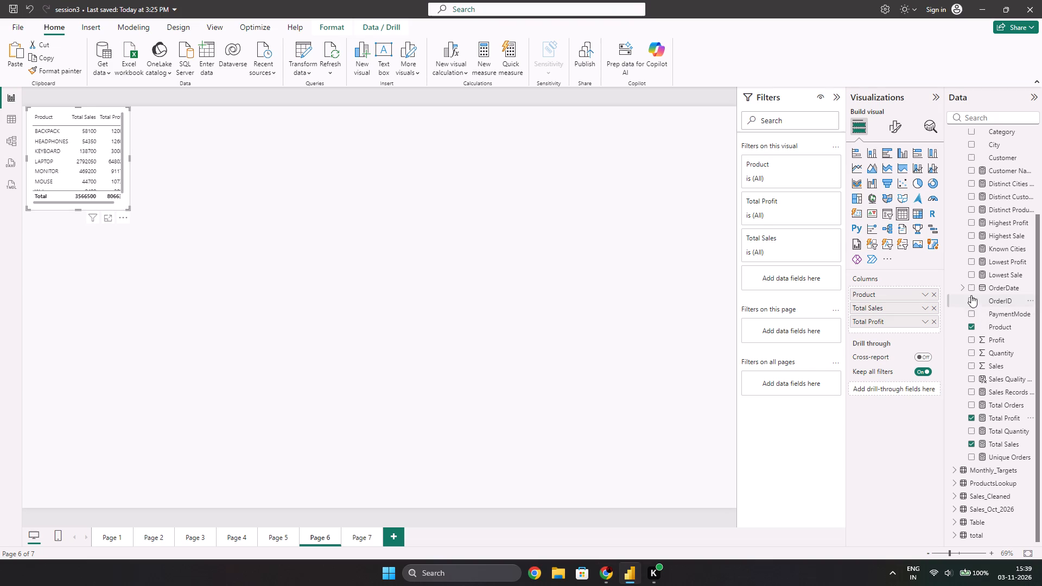
pyautogui.click(970, 405)
# Add the Average Sales and Highest Sale measures to the product table, following the document's list.
pyautogui.hotkey('alt', 'Tab')
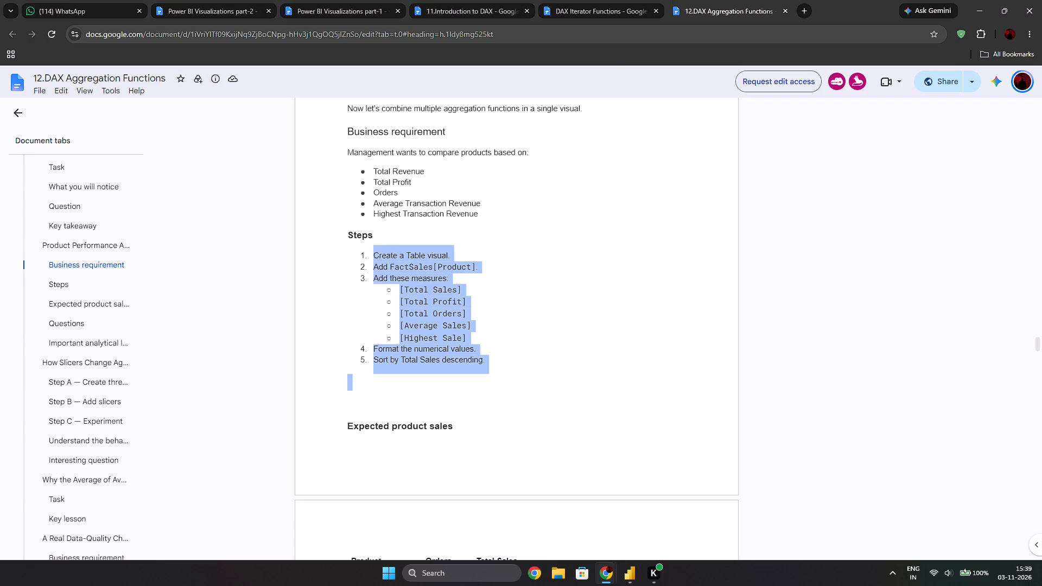
pyautogui.hotkey('alt', 'Tab')
pyautogui.scroll(1, 908, 284)
pyautogui.scroll(3, 982, 280)
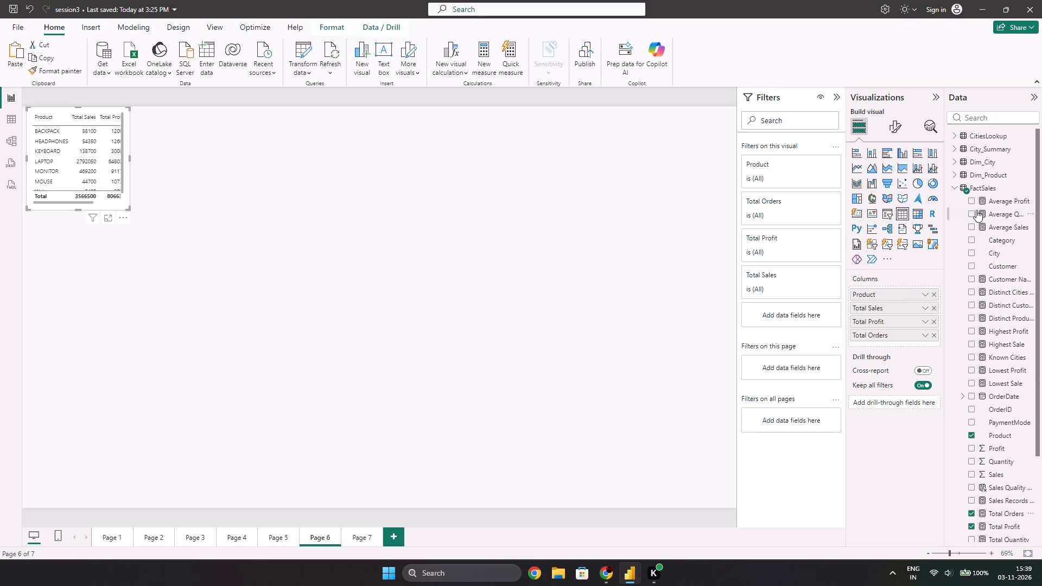
pyautogui.click(969, 225)
pyautogui.hotkey('alt', 'Tab')
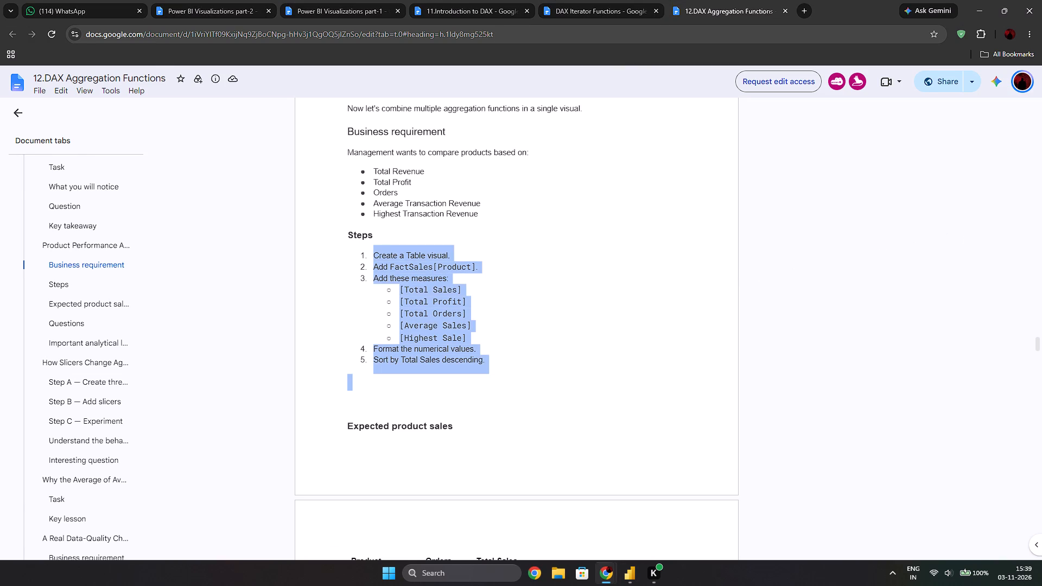
pyautogui.hotkey('alt', 'Tab')
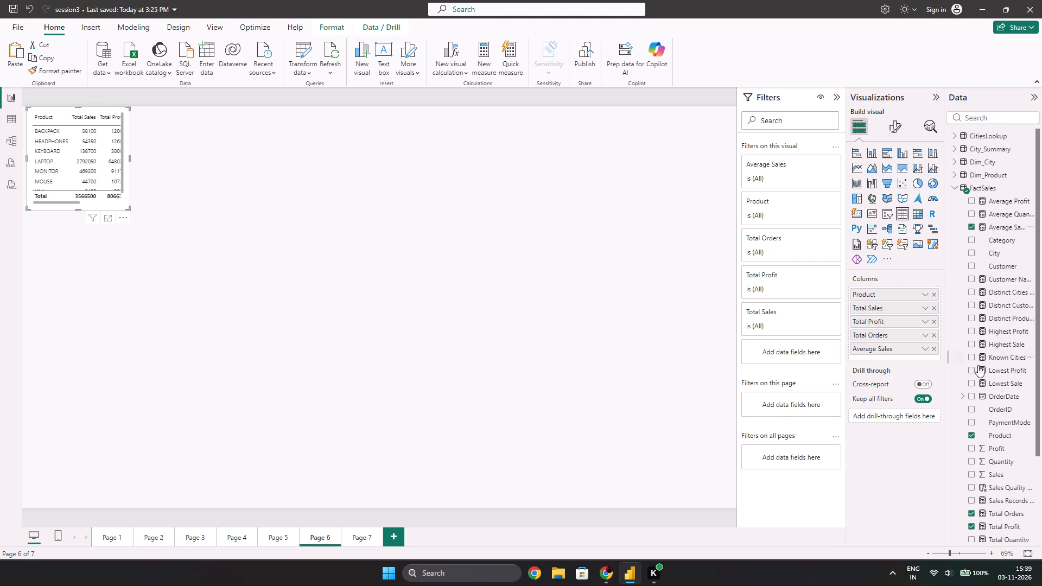
pyautogui.scroll(-1, 976, 499)
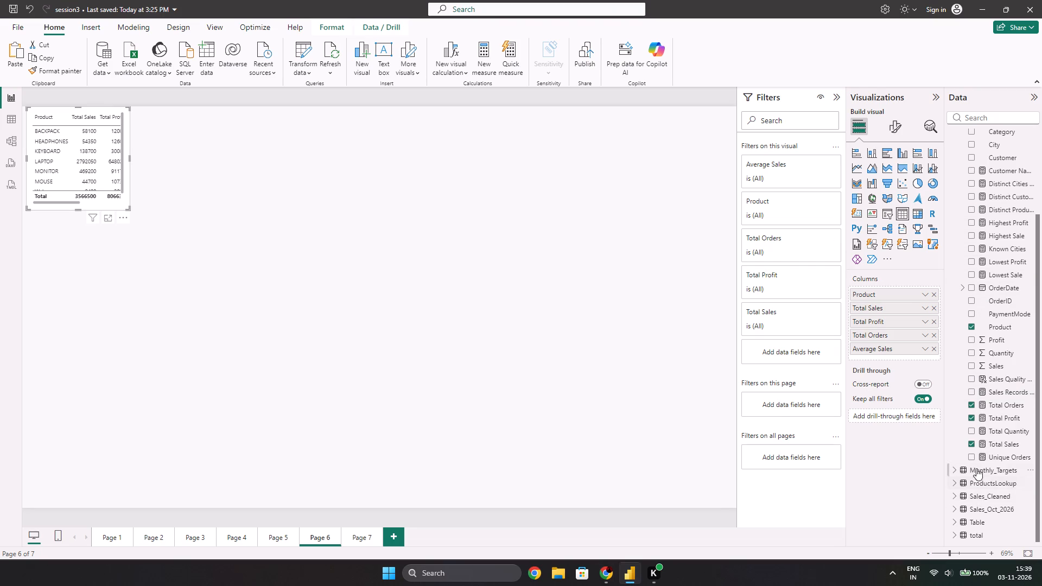
pyautogui.click(973, 237)
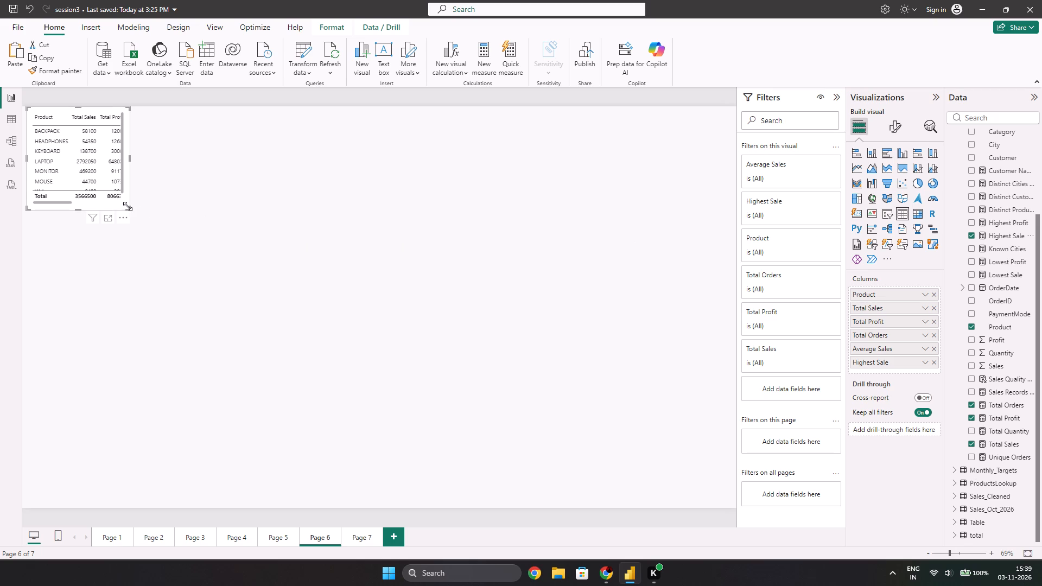
# Enlarge the product table so that all six columns and every row fit without scrolling.
pyautogui.moveTo(128, 206); pyautogui.dragTo(257, 233)
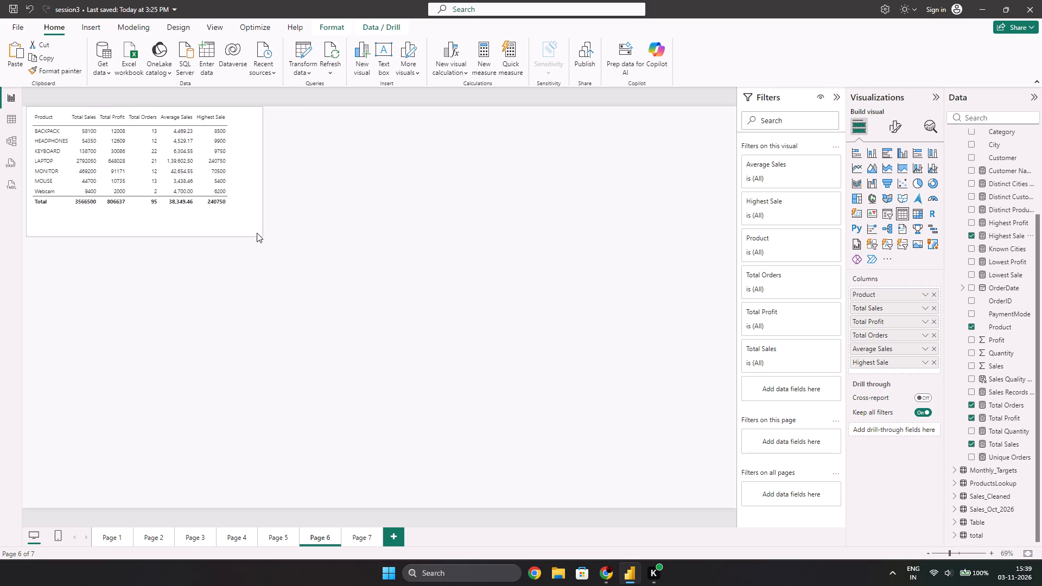
pyautogui.moveTo(257, 233); pyautogui.dragTo(239, 218)
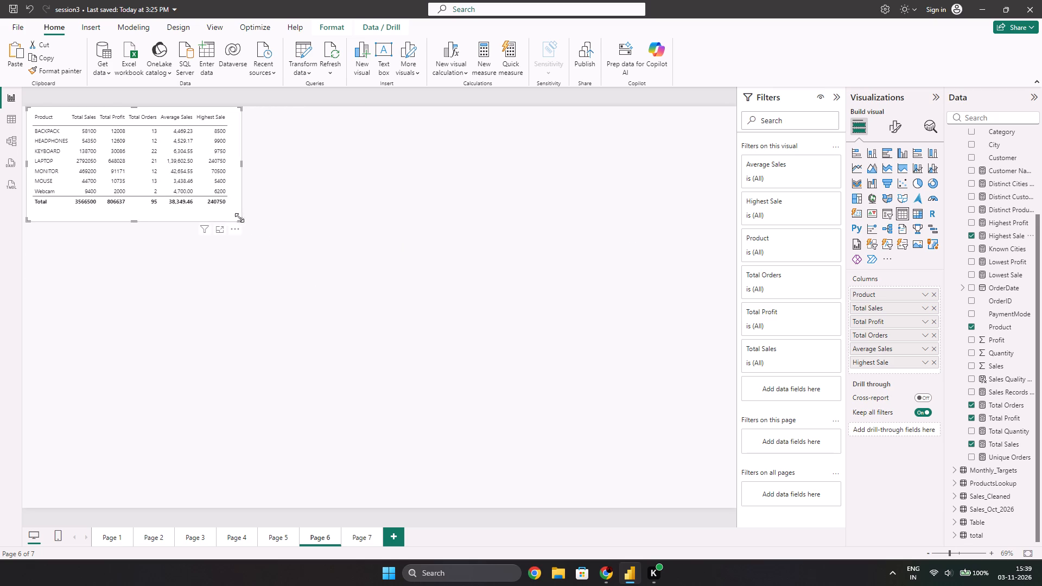
# Sort the product table by Total Sales in descending order.
pyautogui.click(74, 123)
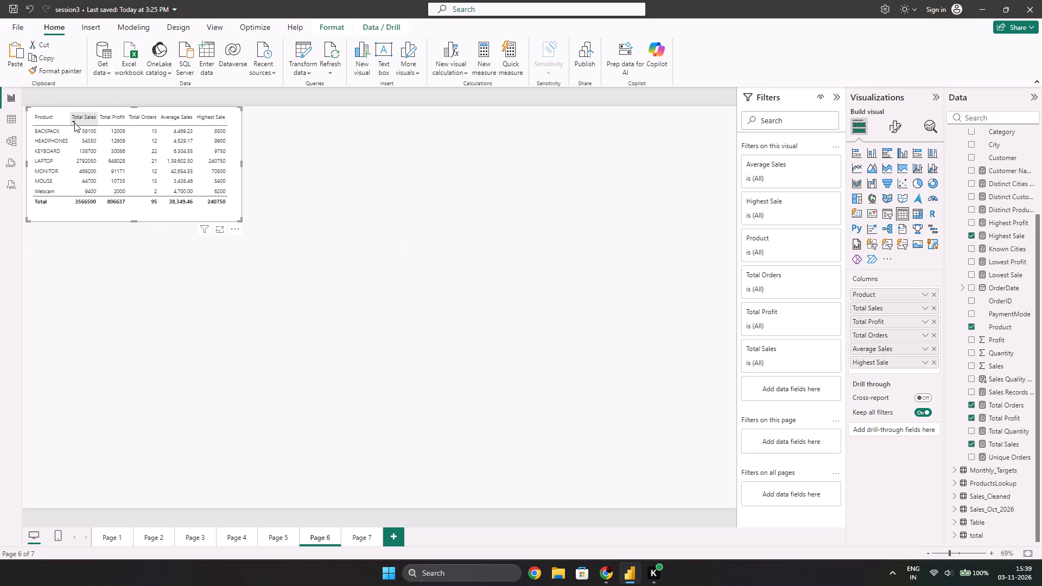
pyautogui.click(74, 123)
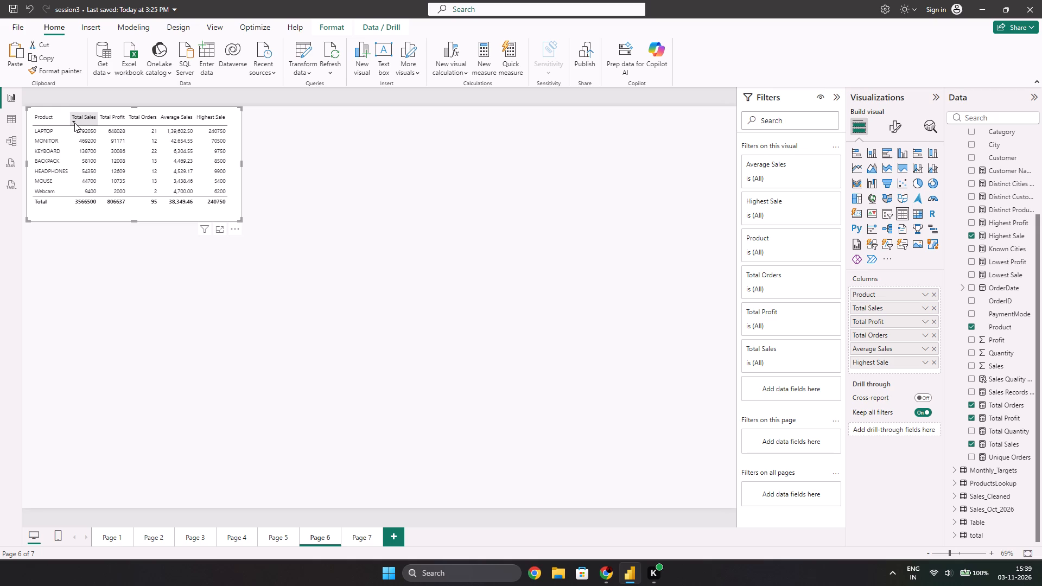
pyautogui.click(74, 122)
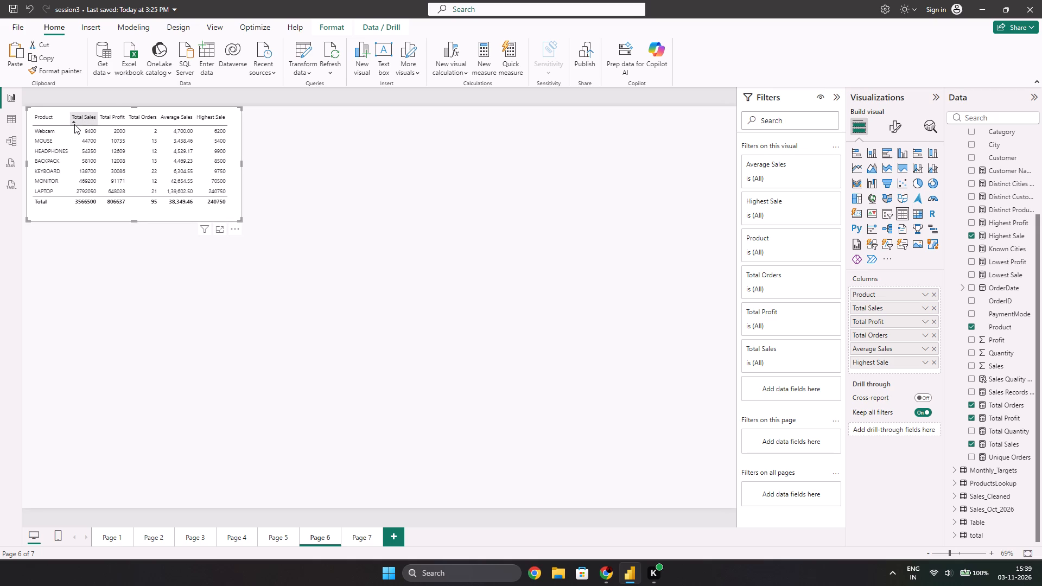
# Read the document's expected product sales, its questions and the How Slicers Change Aggregation Results instructions.
pyautogui.click(161, 299)
pyautogui.hotkey('alt', 'Tab')
pyautogui.scroll(-1, 486, 331)
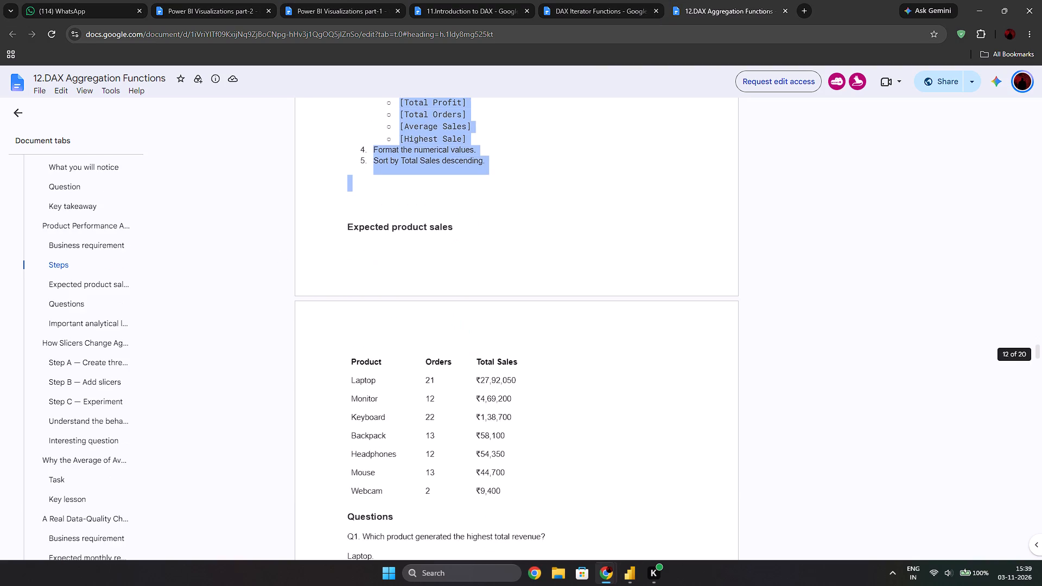
pyautogui.scroll(-1, 466, 333)
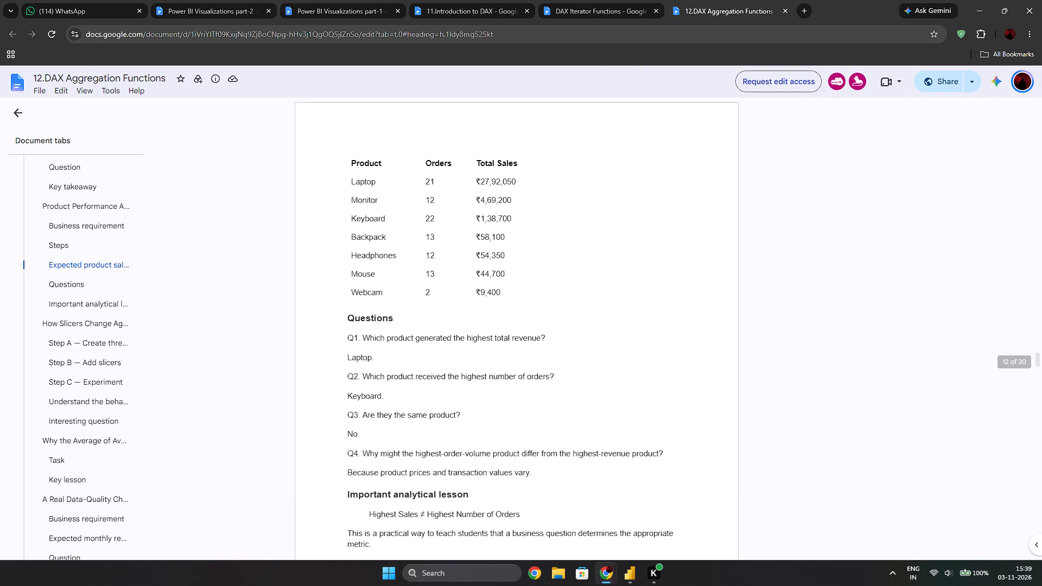
pyautogui.scroll(-1, 406, 289)
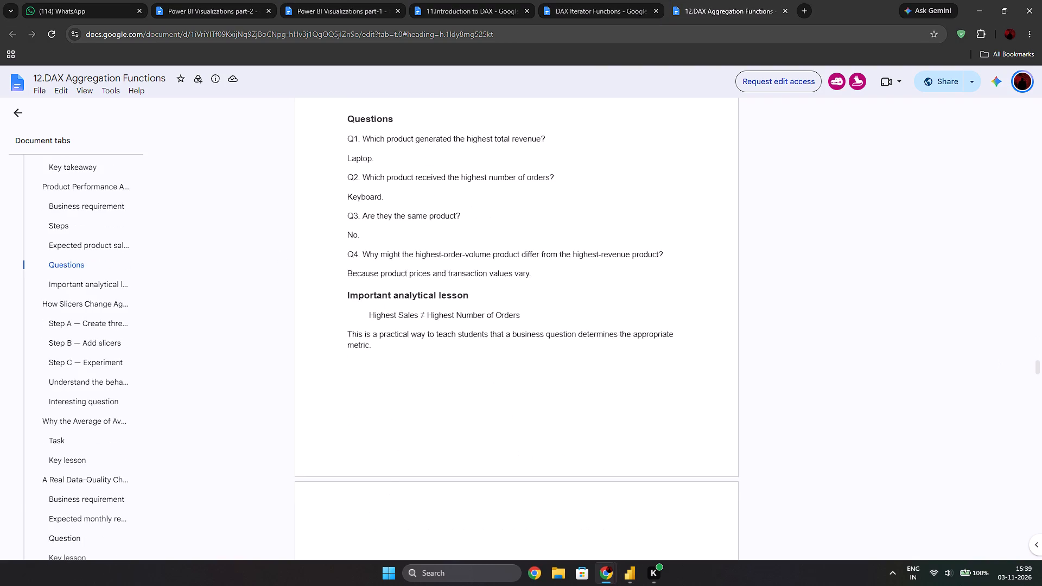
pyautogui.scroll(-2, 406, 326)
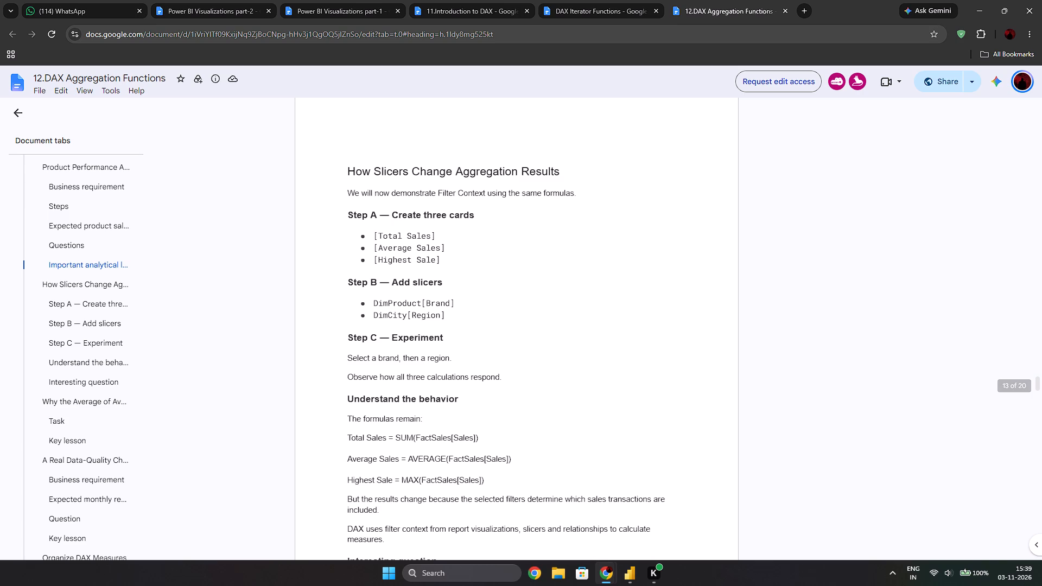
pyautogui.hotkey('alt', 'Tab')
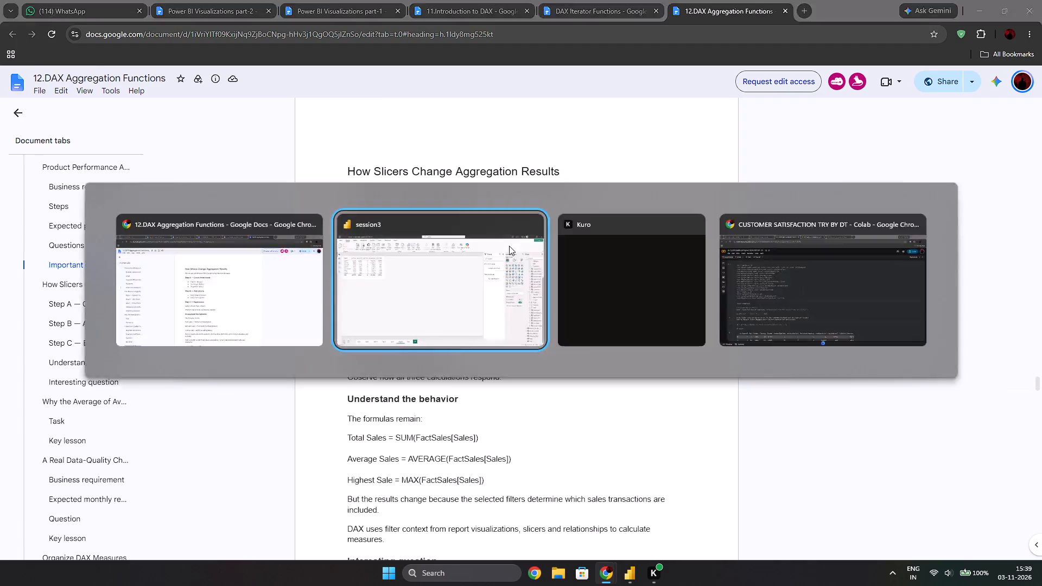
pyautogui.doubleClick(435, 246)
pyautogui.hotkey('alt', 'Tab')
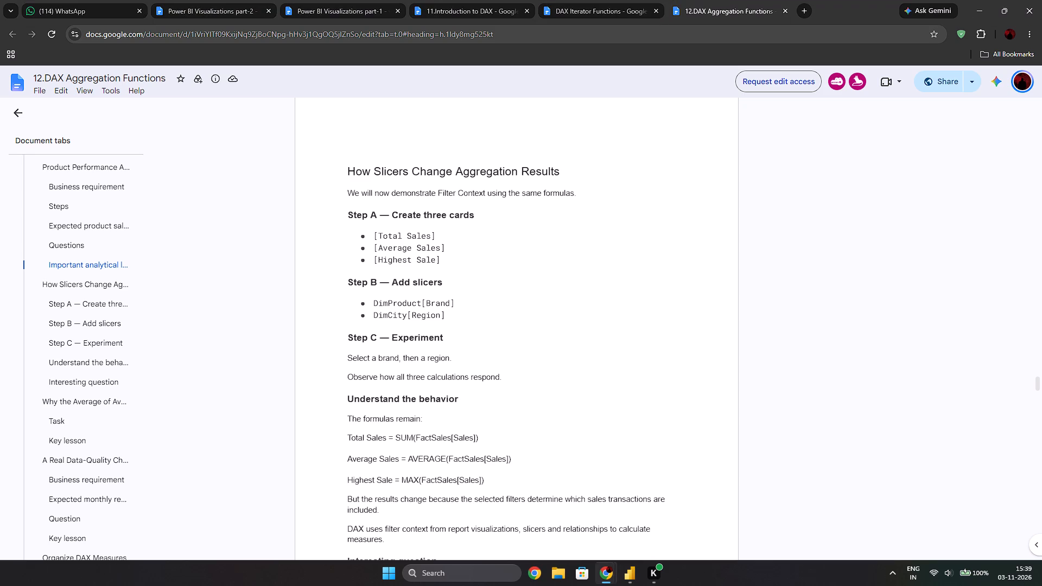
# Add a card showing the Total Sales measure to Page 6 of the report.
pyautogui.hotkey('alt', 'Tab')
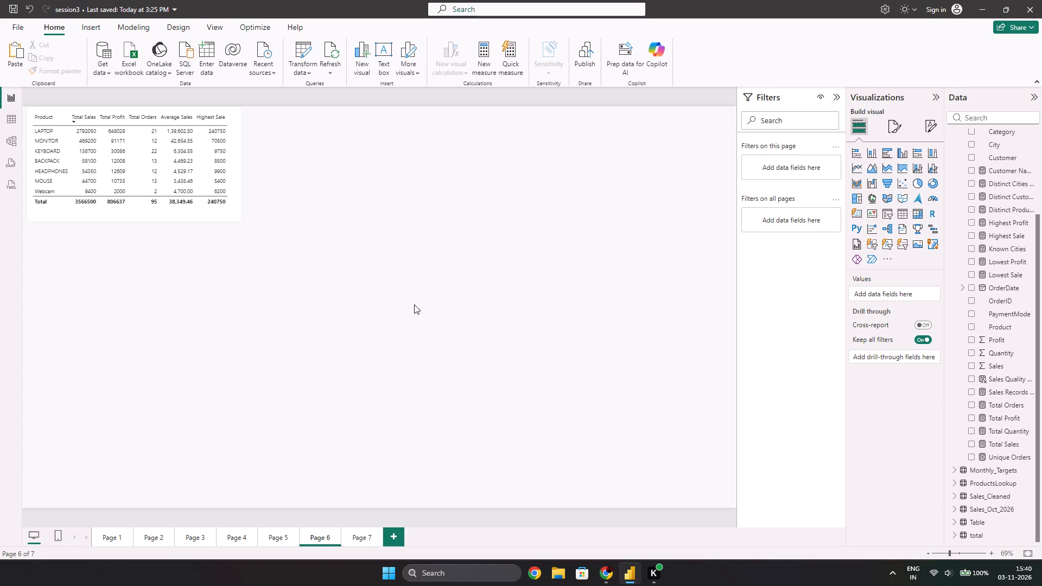
pyautogui.click(412, 307)
pyautogui.click(973, 445)
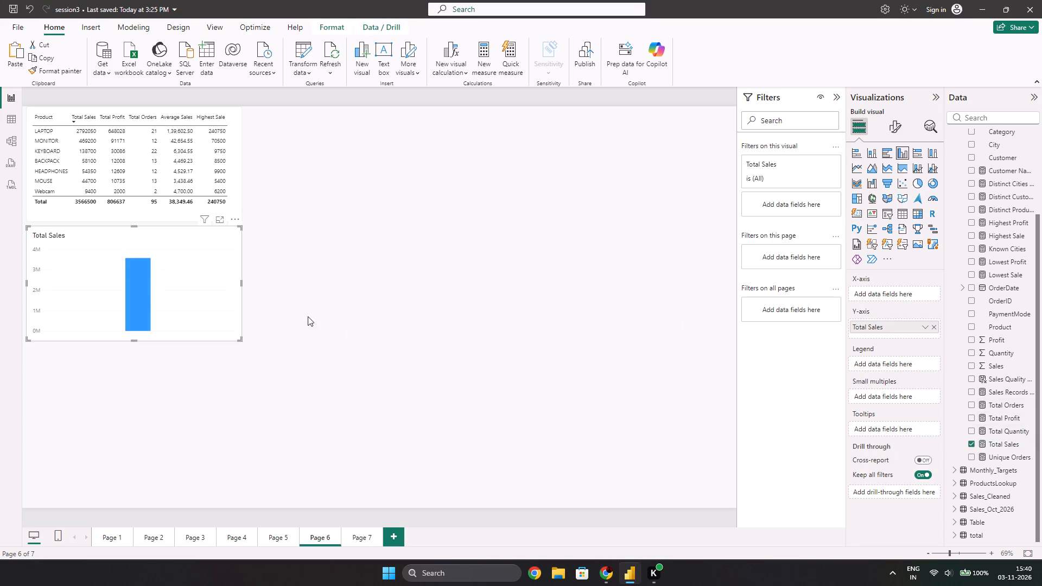
pyautogui.click(859, 217)
pyautogui.doubleClick(429, 295)
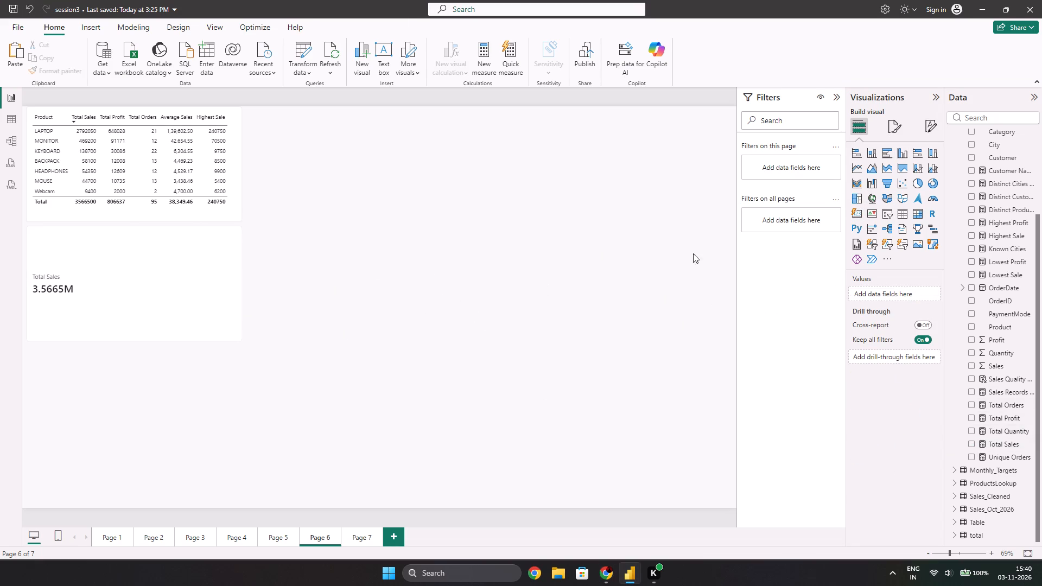
# Add a second card showing the Average Sales measure from FactSales.
pyautogui.click(860, 208)
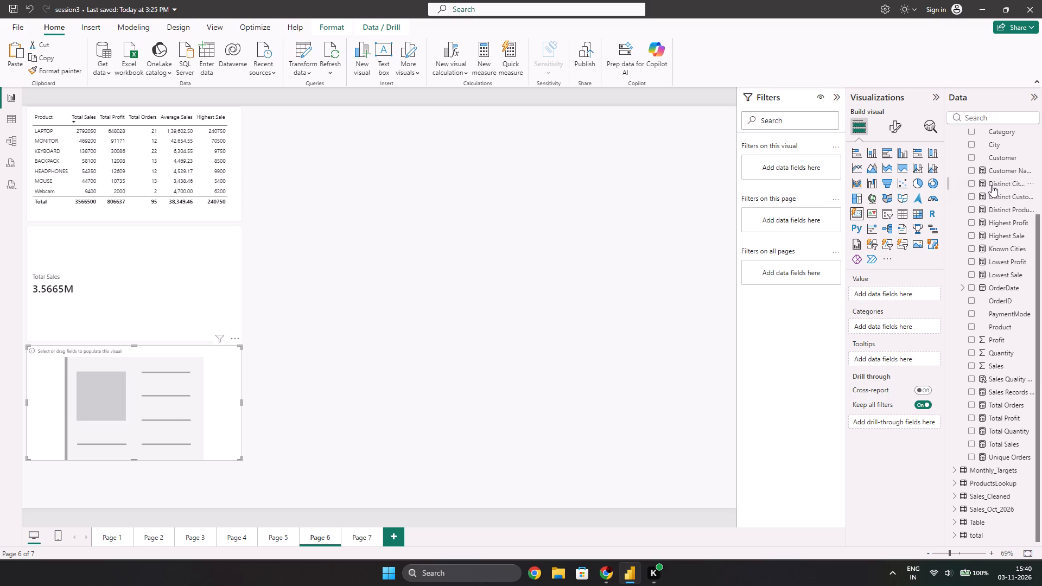
pyautogui.scroll(2, 992, 183)
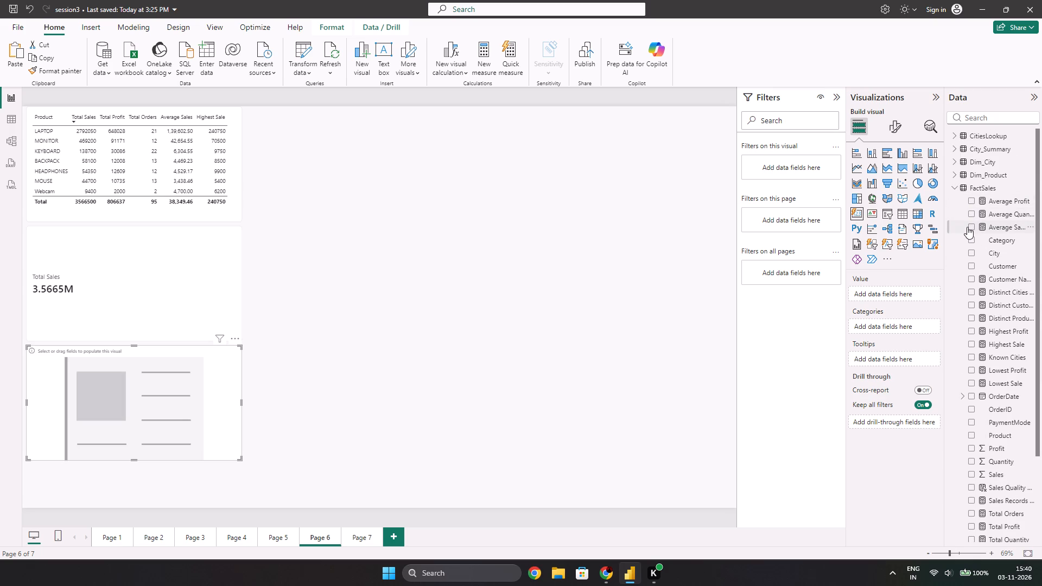
pyautogui.click(969, 227)
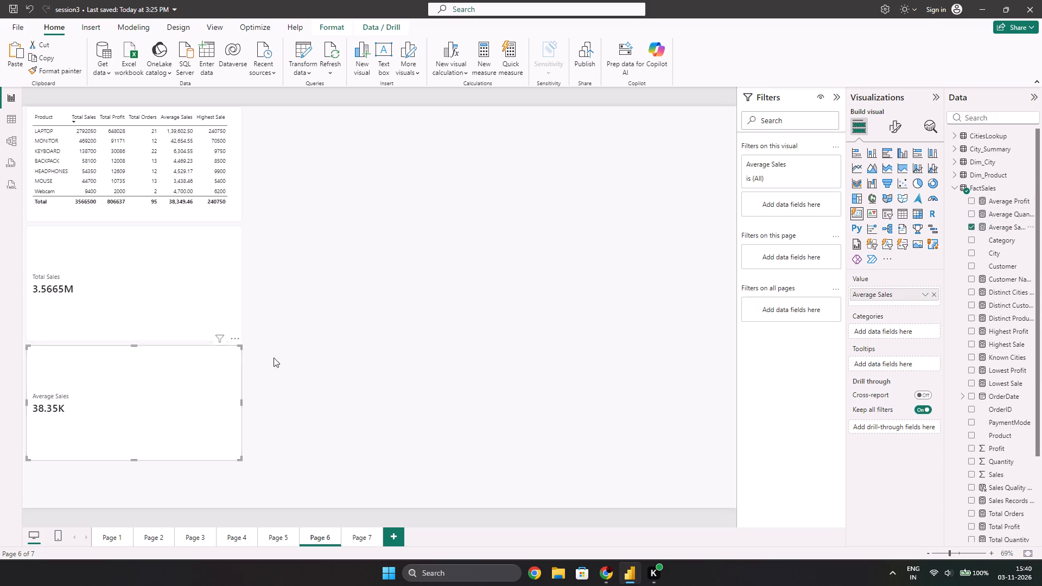
pyautogui.click(509, 326)
# Following the document's card list, add a third card showing Highest Sale and place it beside the product table.
pyautogui.hotkey('alt', 'Tab')
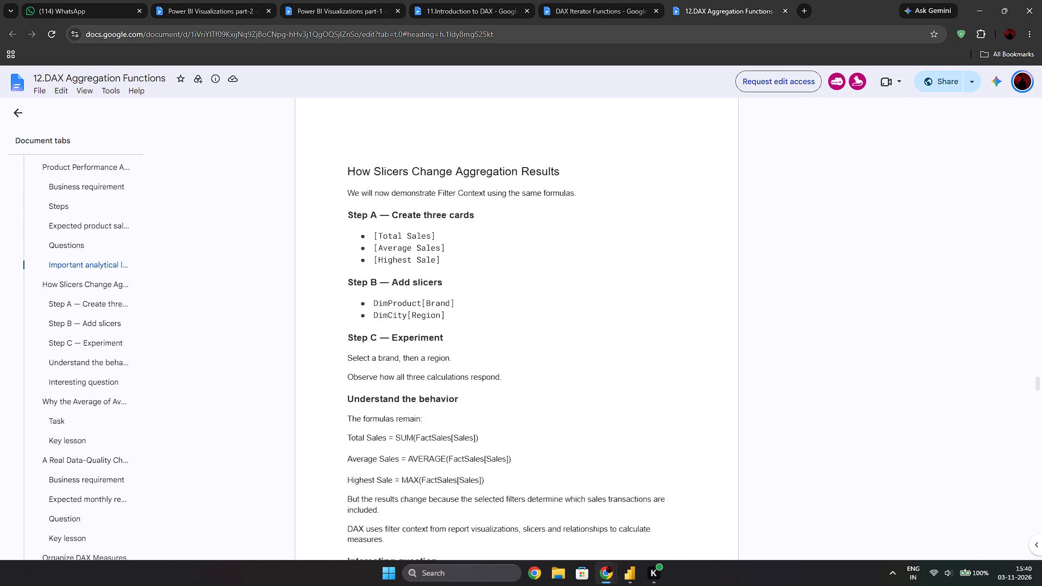
pyautogui.hotkey('alt', 'Tab')
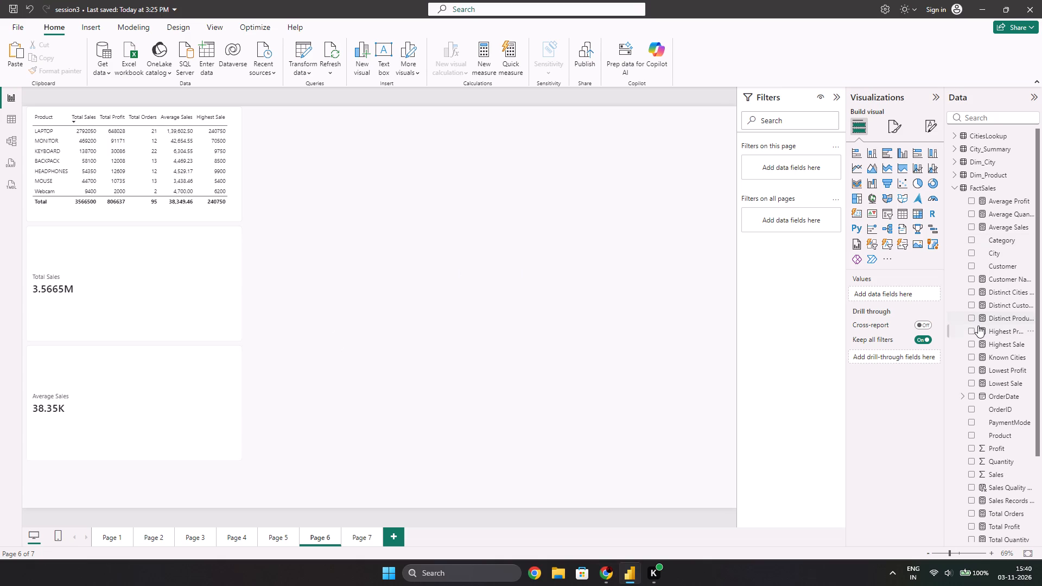
pyautogui.click(969, 346)
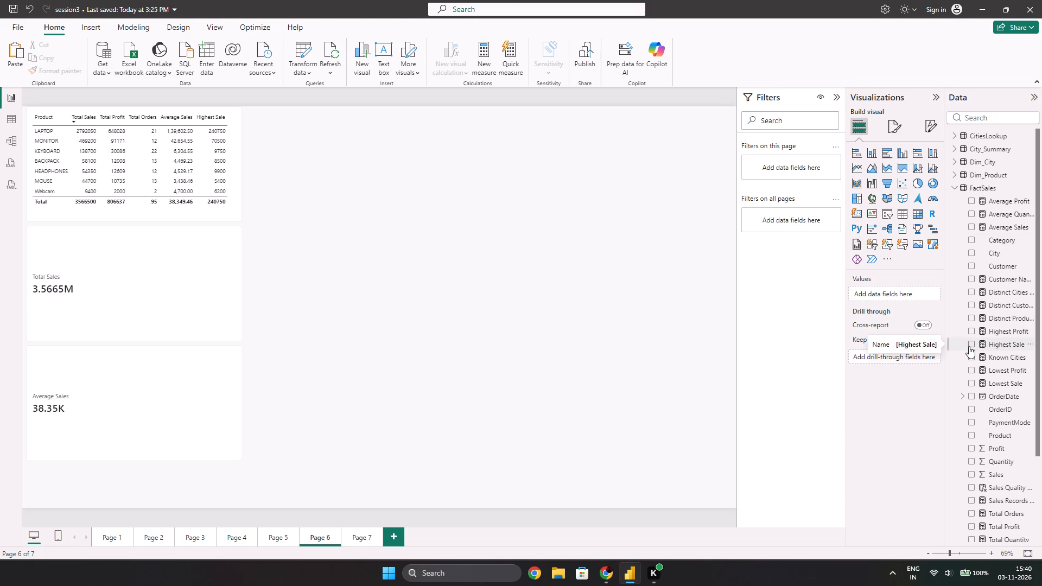
pyautogui.click(862, 212)
pyautogui.click(365, 143)
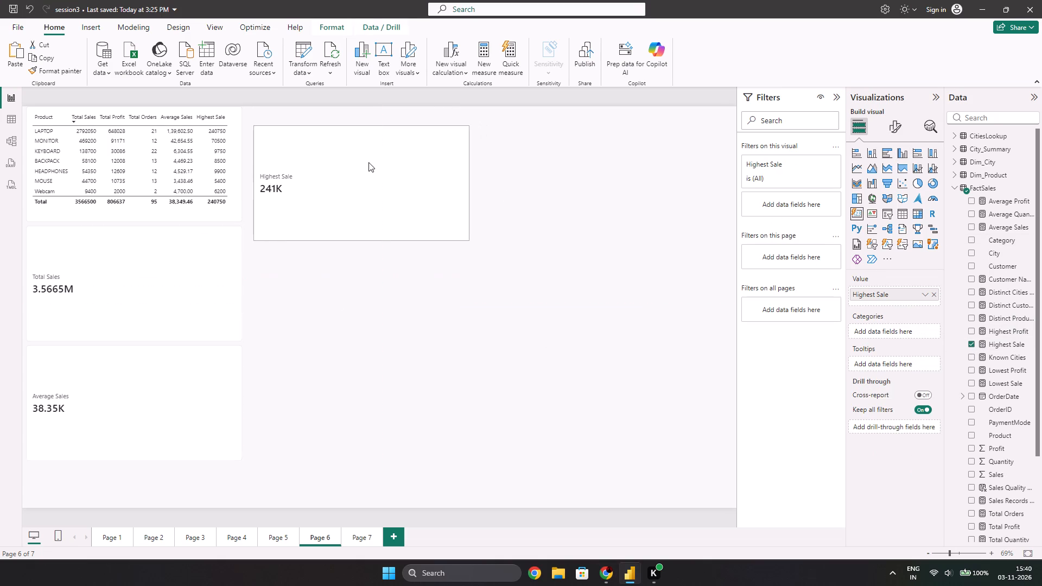
pyautogui.moveTo(444, 342); pyautogui.dragTo(444, 333)
# Add a slicer on the Region field of Dim_City, as the document's Step B requires.
pyautogui.hotkey('alt', 'Tab')
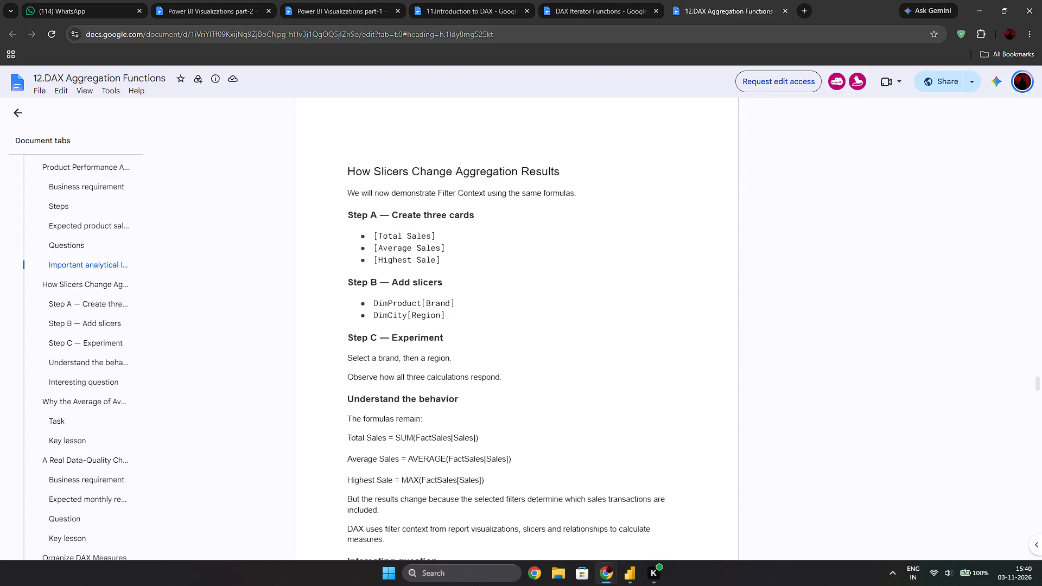
pyautogui.hotkey('alt', 'Tab')
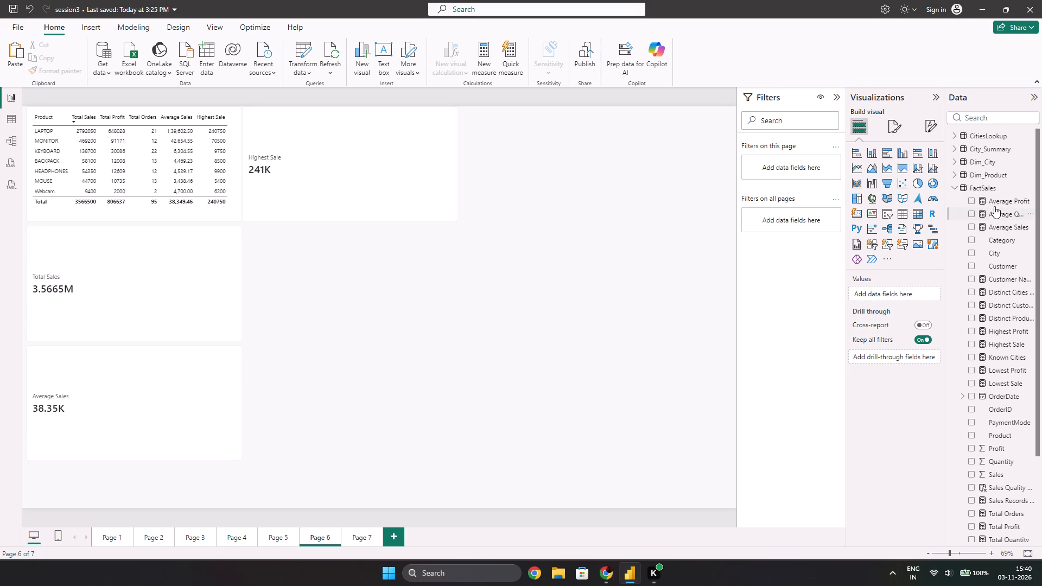
pyautogui.scroll(1, 989, 206)
pyautogui.click(956, 172)
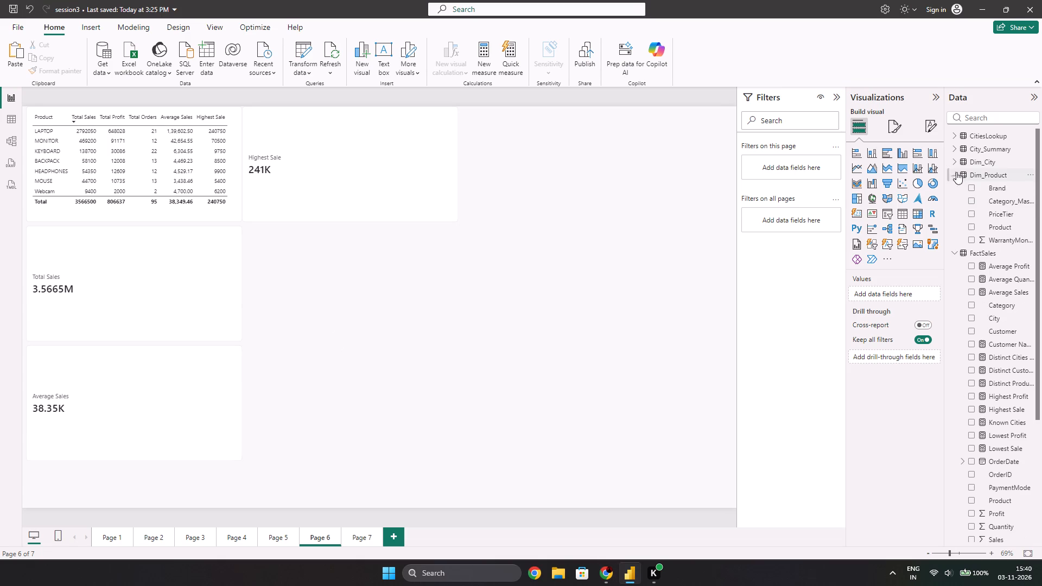
pyautogui.click(951, 162)
pyautogui.click(974, 189)
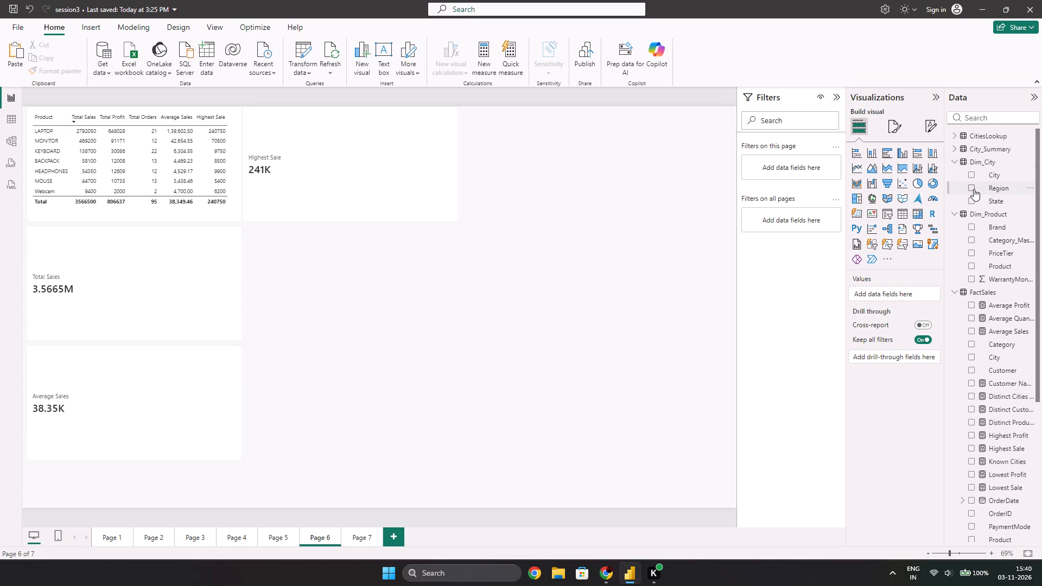
pyautogui.click(880, 213)
pyautogui.click(886, 217)
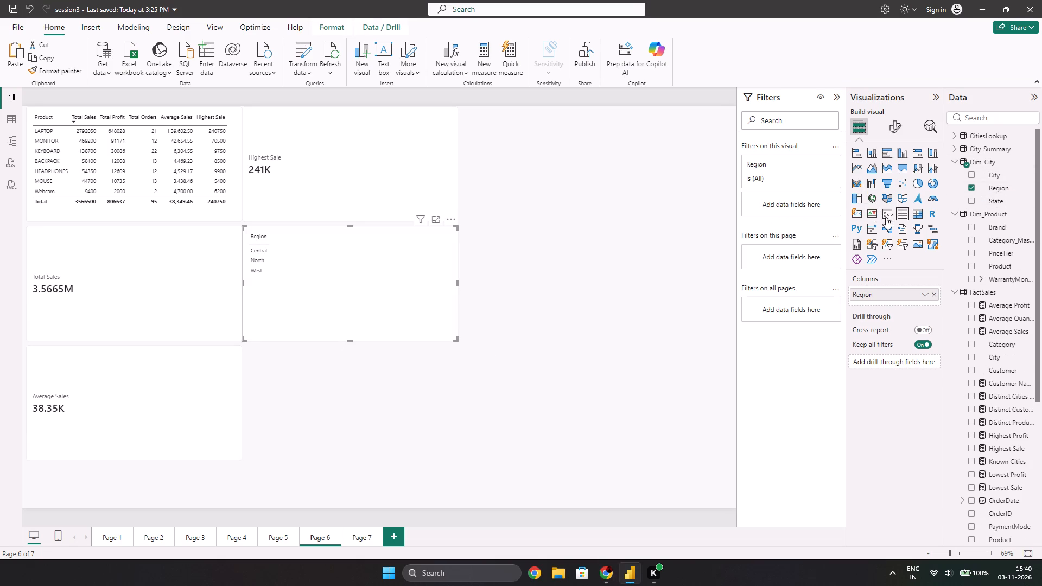
pyautogui.click(569, 329)
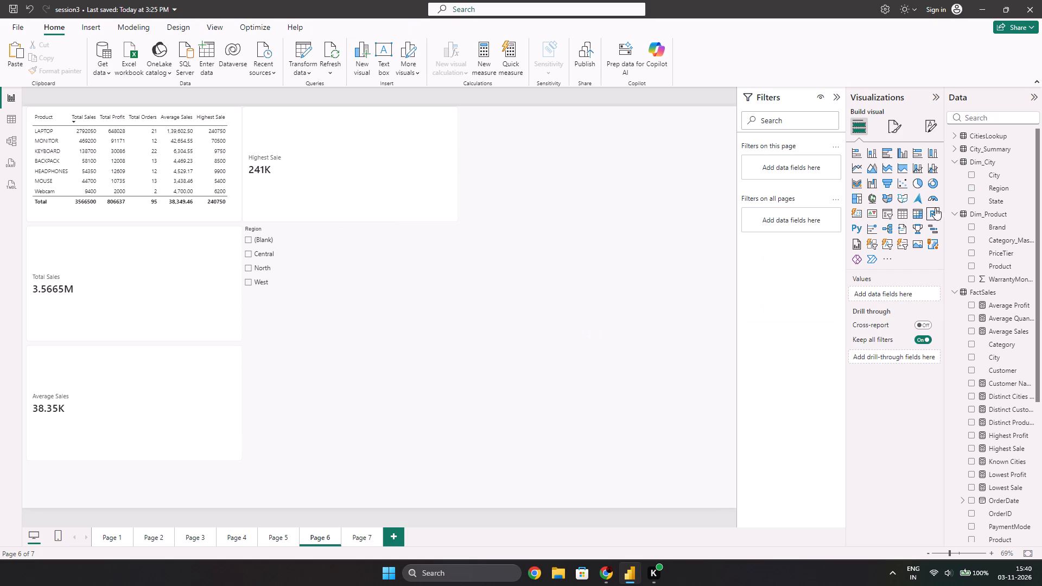
# Add a slicer on the Brand field of Dim_Product.
pyautogui.click(973, 227)
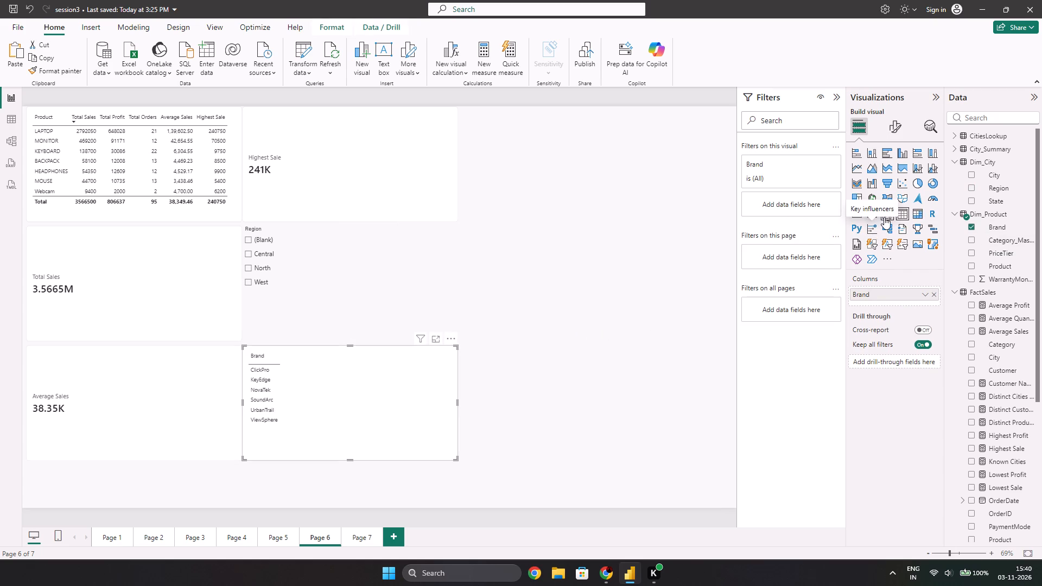
pyautogui.click(884, 217)
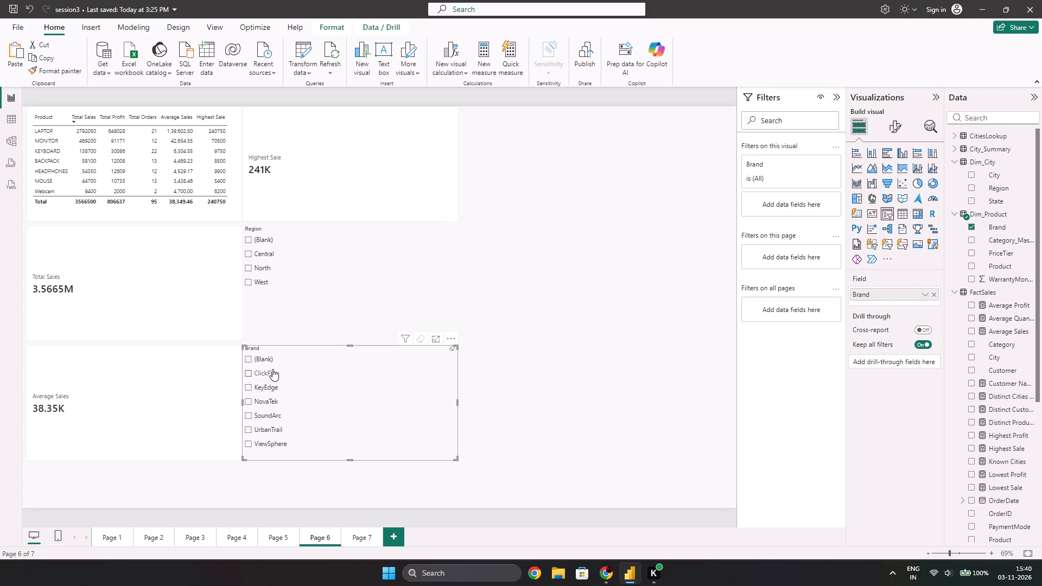
# Filter by the ClickPro brand and compare the cards for the Central, North and West regions, clearing the region at the end.
pyautogui.click(276, 371)
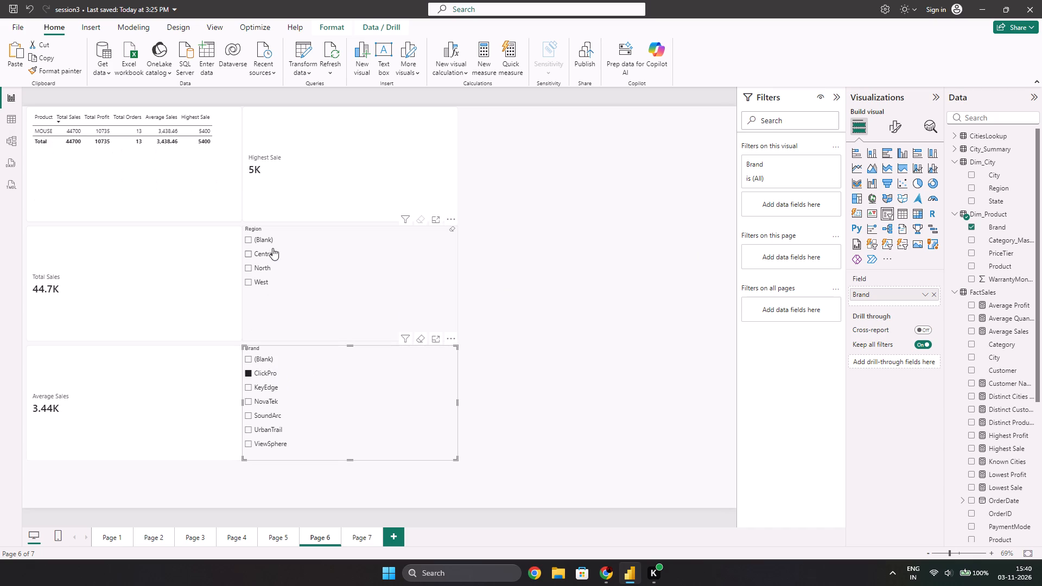
pyautogui.click(257, 250)
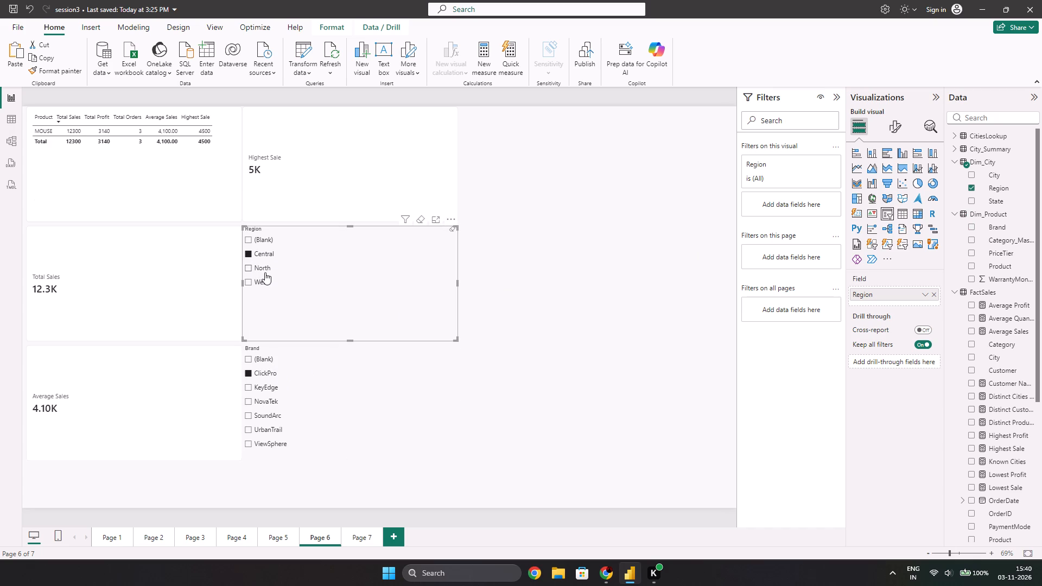
pyautogui.click(265, 272)
pyautogui.click(263, 280)
pyautogui.click(263, 280)
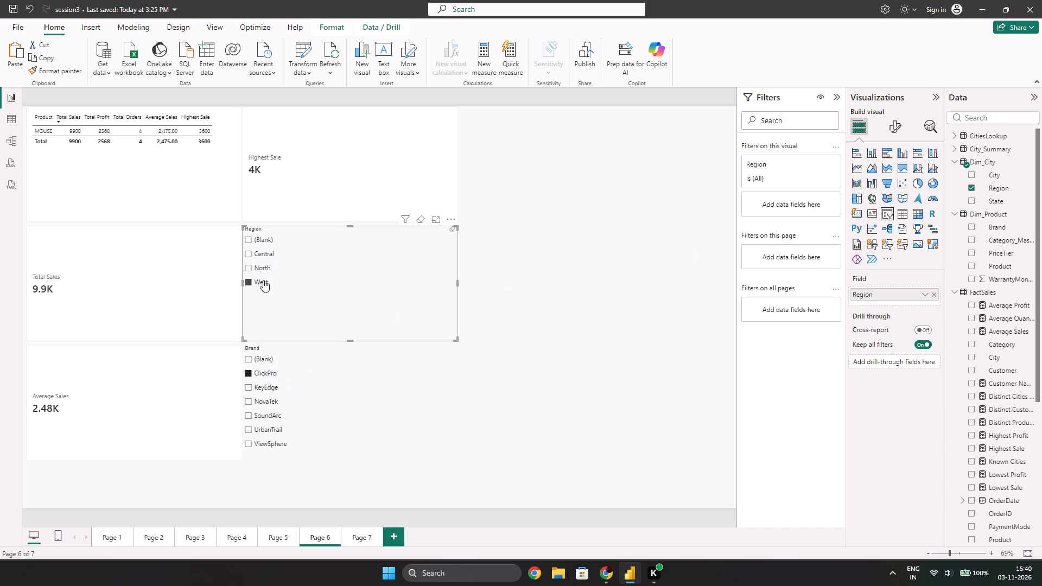
pyautogui.click(261, 275)
pyautogui.click(263, 267)
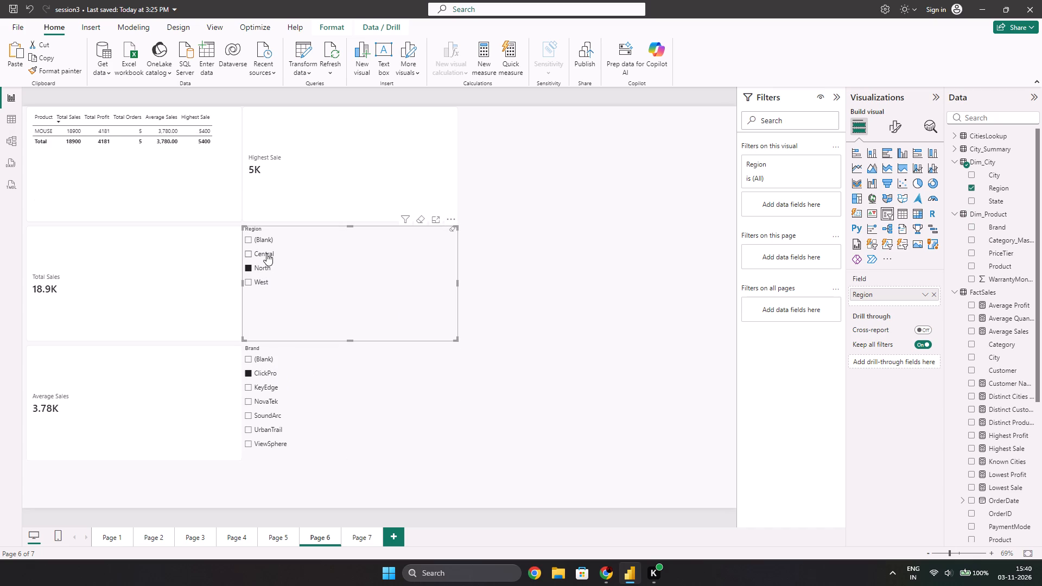
pyautogui.click(266, 253)
pyautogui.click(266, 270)
pyautogui.click(263, 282)
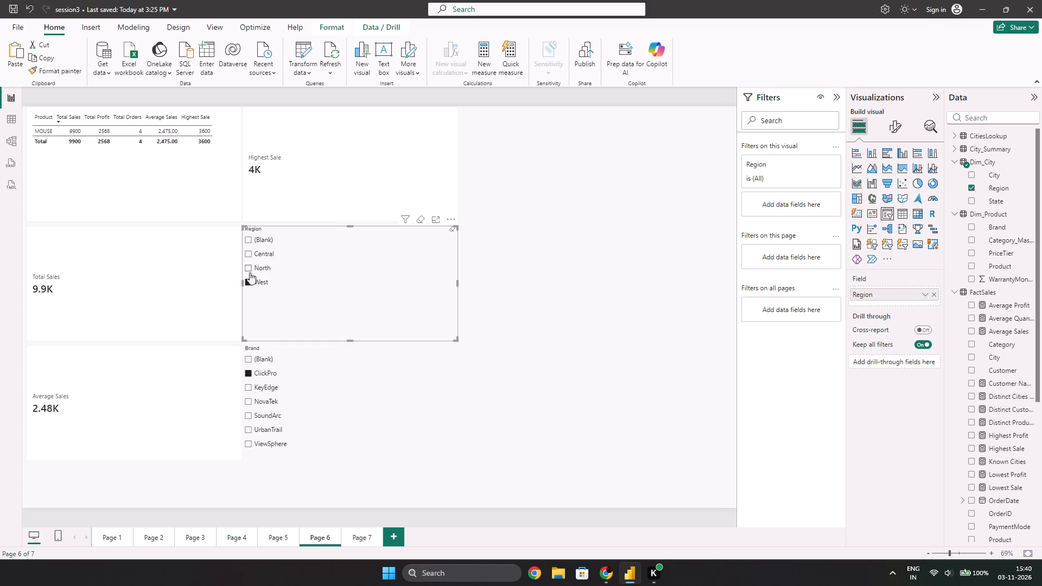
pyautogui.click(250, 278)
# Toggle the (Blank) region on and off to compare the ClickPro cards, finishing with the Central region selected.
pyautogui.click(265, 240)
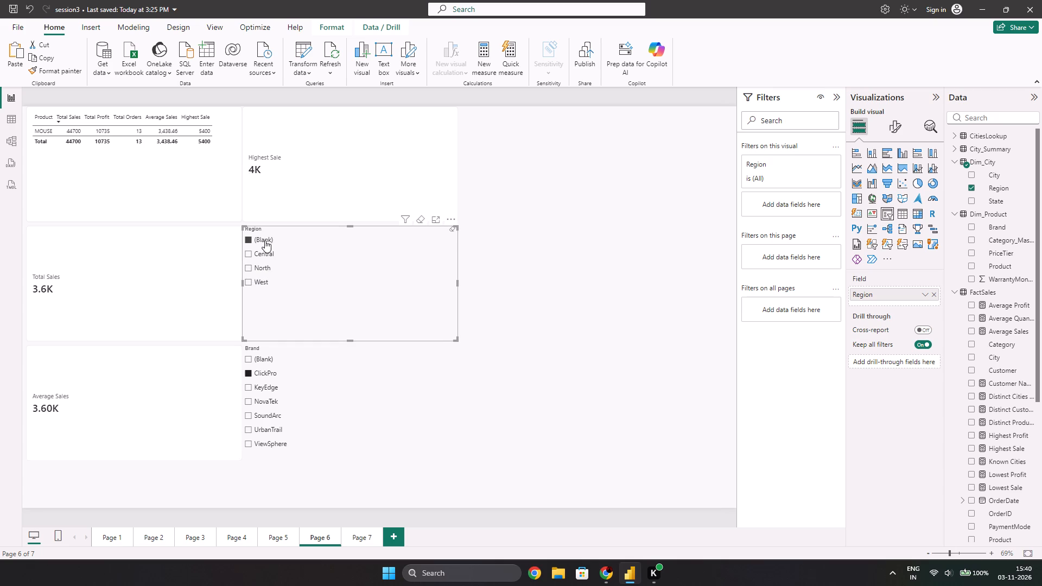
pyautogui.click(265, 240)
pyautogui.click(265, 240)
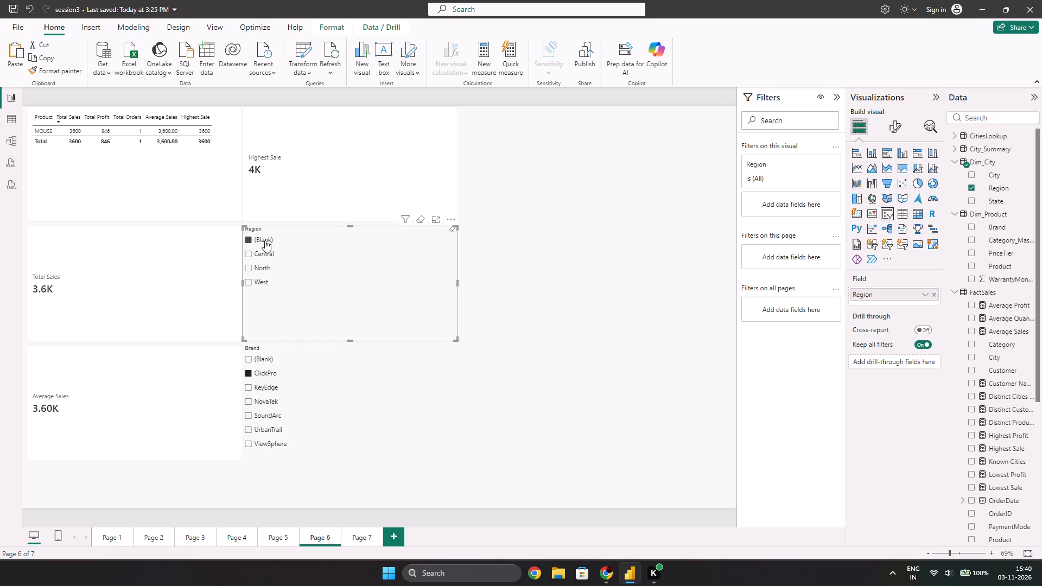
pyautogui.click(265, 240)
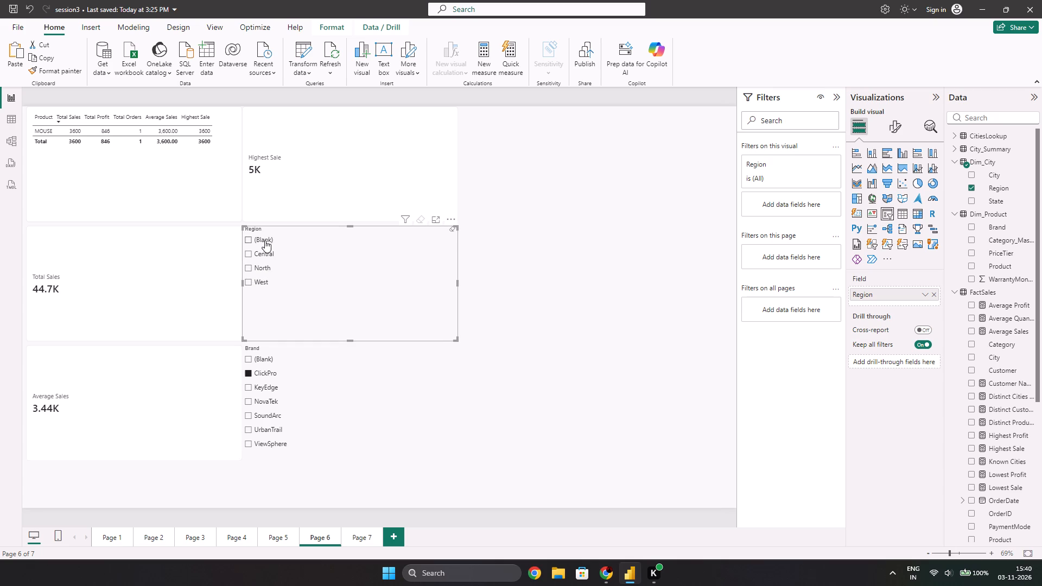
pyautogui.click(265, 240)
pyautogui.click(266, 240)
pyautogui.click(269, 242)
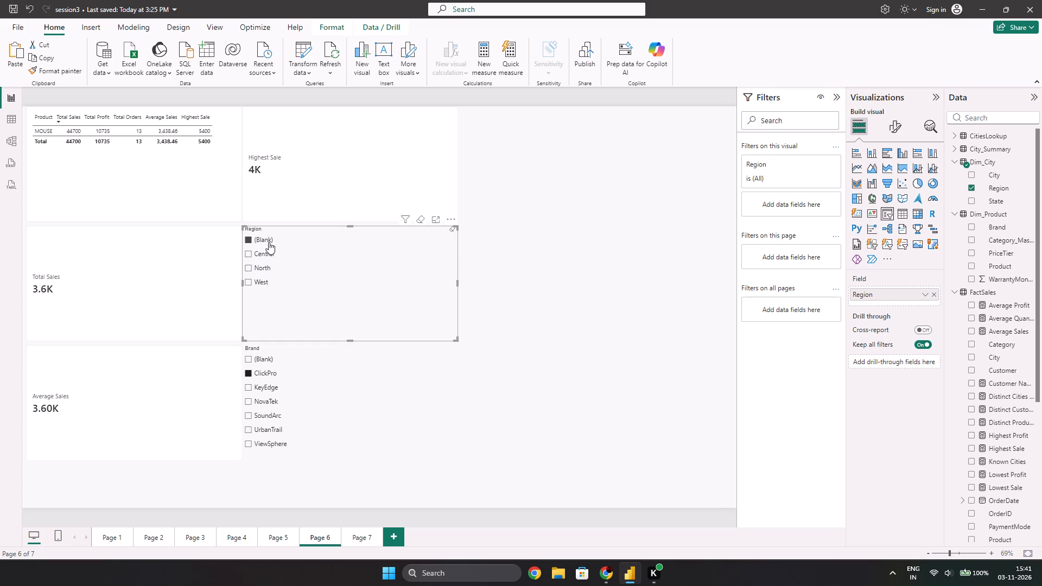
pyautogui.click(269, 242)
pyautogui.click(263, 251)
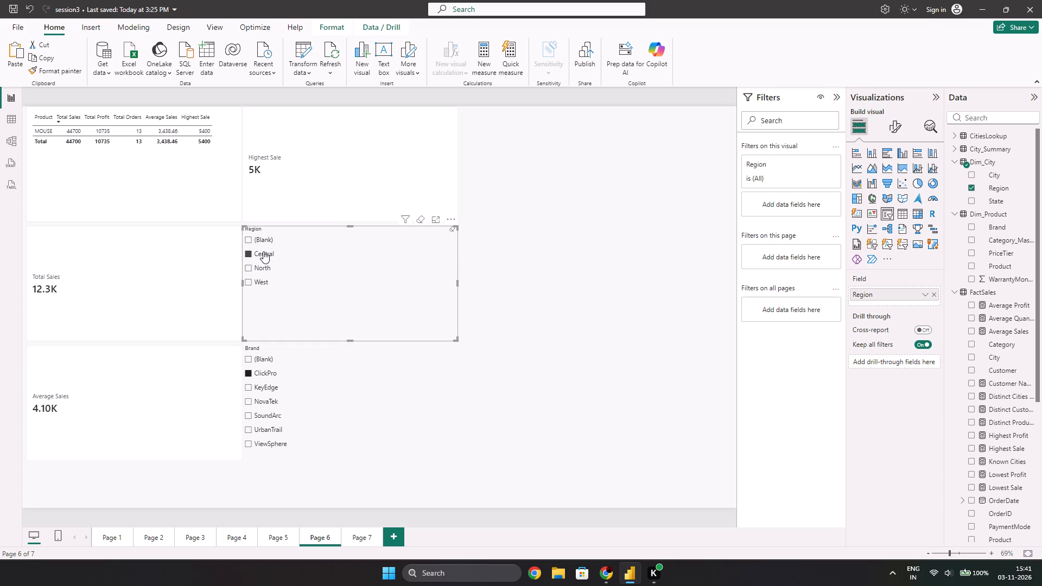
# Compare the ClickPro cards for the North and West regions, clearing the Region slicer at the end.
pyautogui.click(263, 251)
pyautogui.click(256, 270)
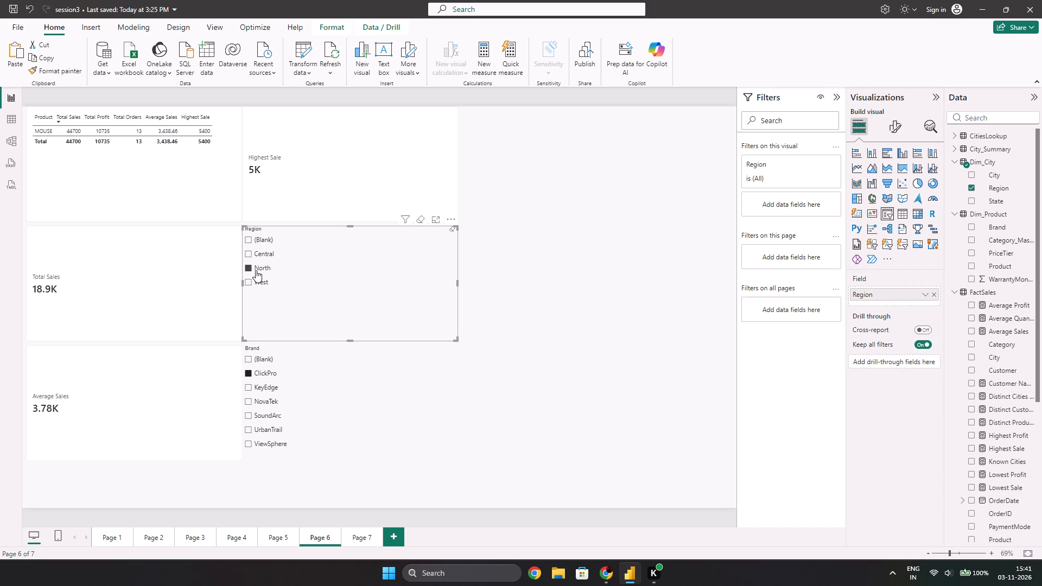
pyautogui.click(256, 270)
pyautogui.click(256, 284)
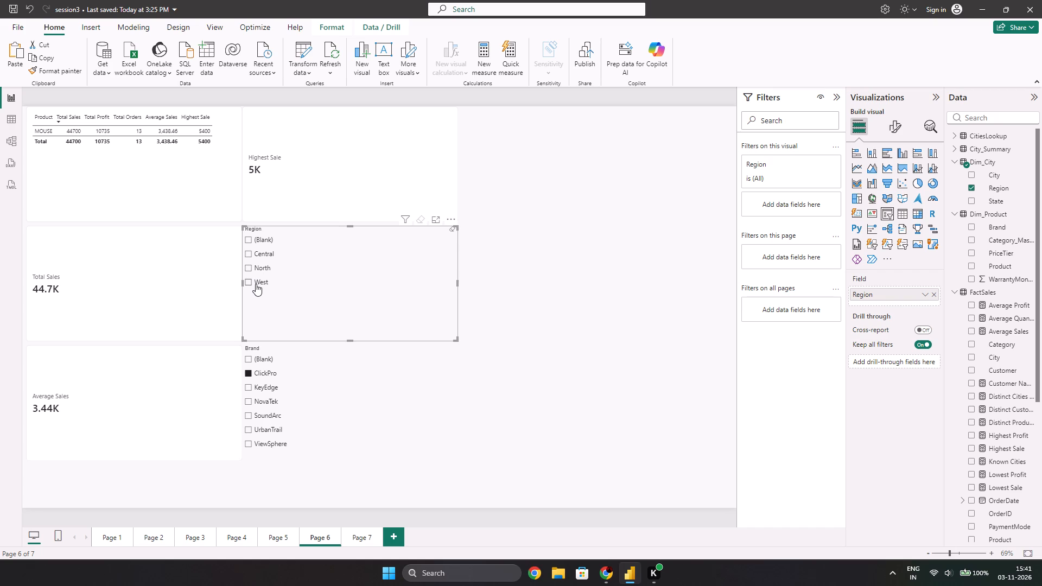
pyautogui.click(256, 284)
# Filter by the (Blank) brand to check the cards, and clear the Brand slicer.
pyautogui.click(251, 356)
pyautogui.click(251, 356)
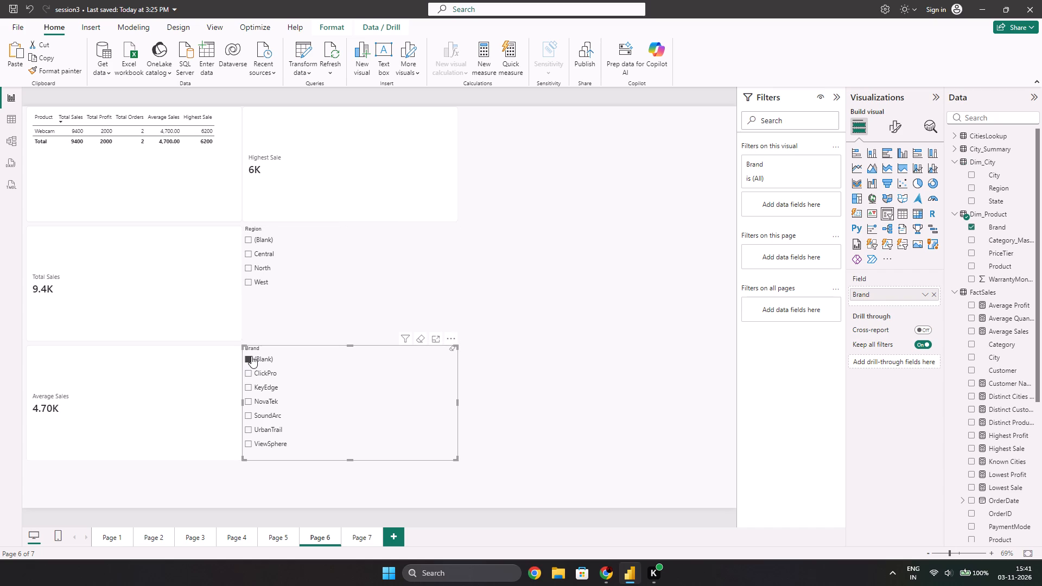
pyautogui.doubleClick(582, 288)
# Switch to Chrome and read the aggregation document from the slicer experiment through the average-of-averages task to the missing-dates challenge.
pyautogui.hotkey('alt', 'Tab')
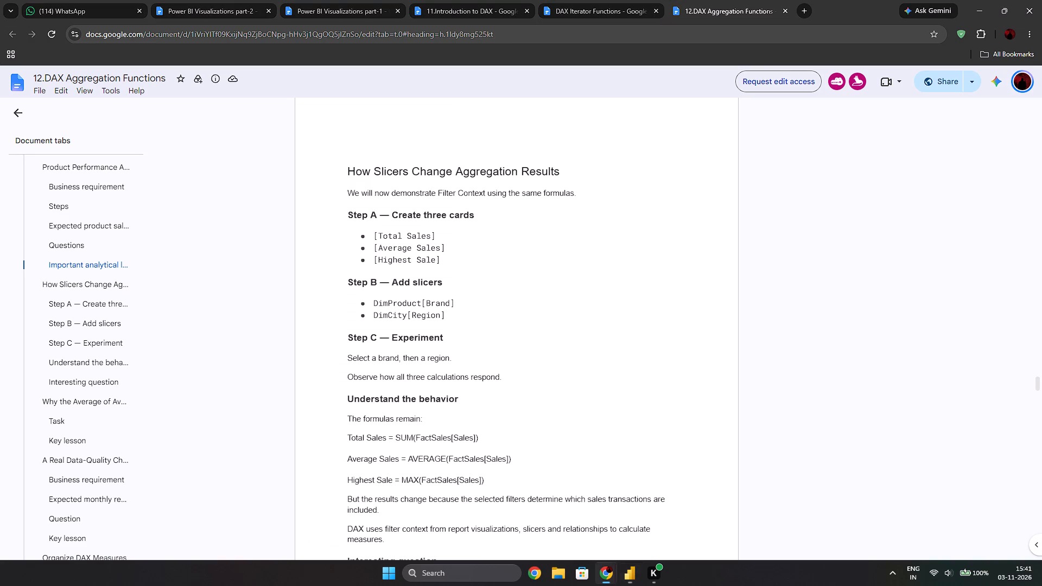
pyautogui.scroll(-1, 457, 335)
pyautogui.scroll(1, 440, 337)
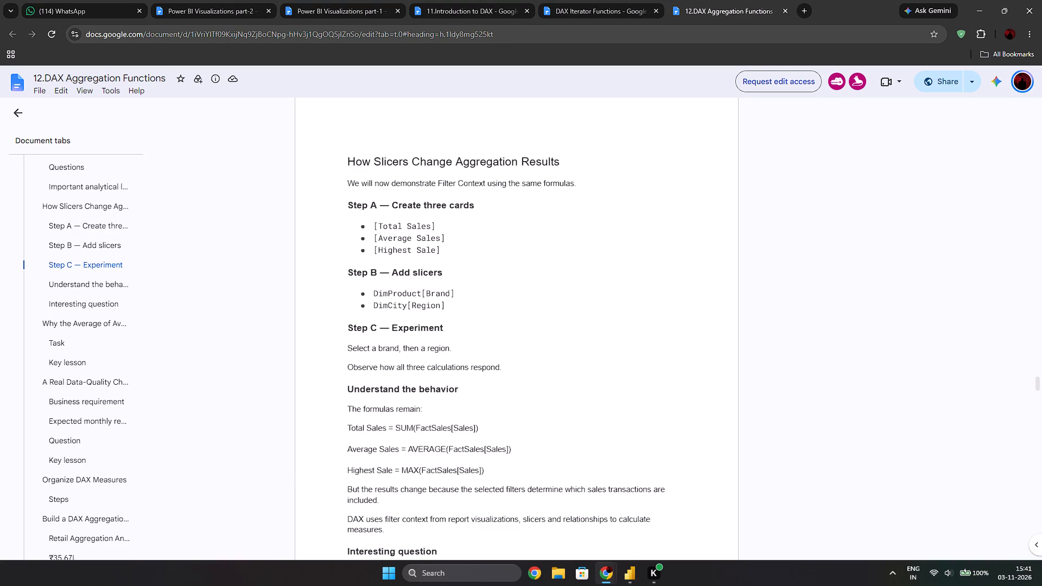
pyautogui.scroll(-1, 392, 390)
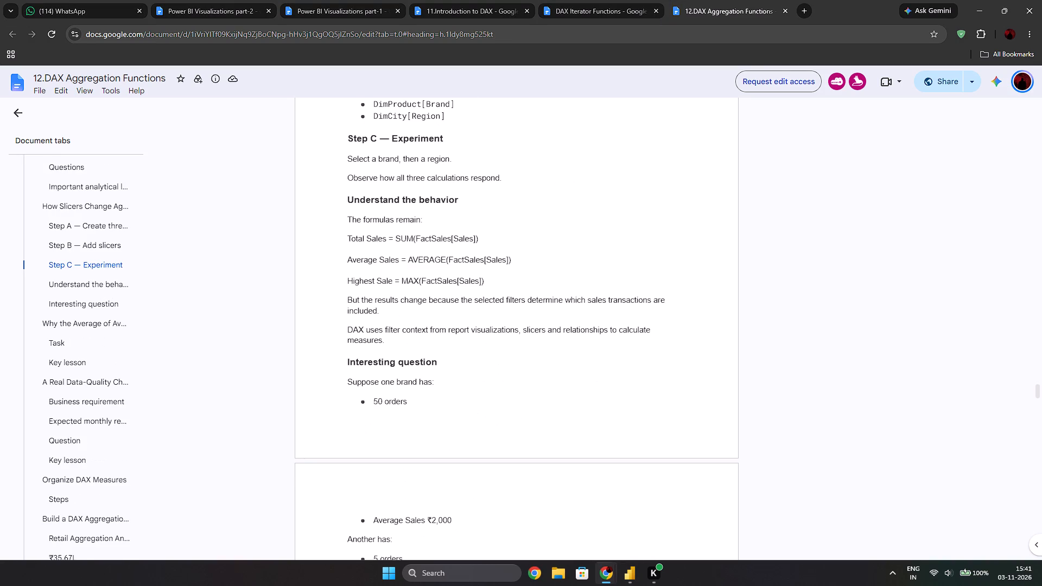
pyautogui.scroll(-2, 405, 417)
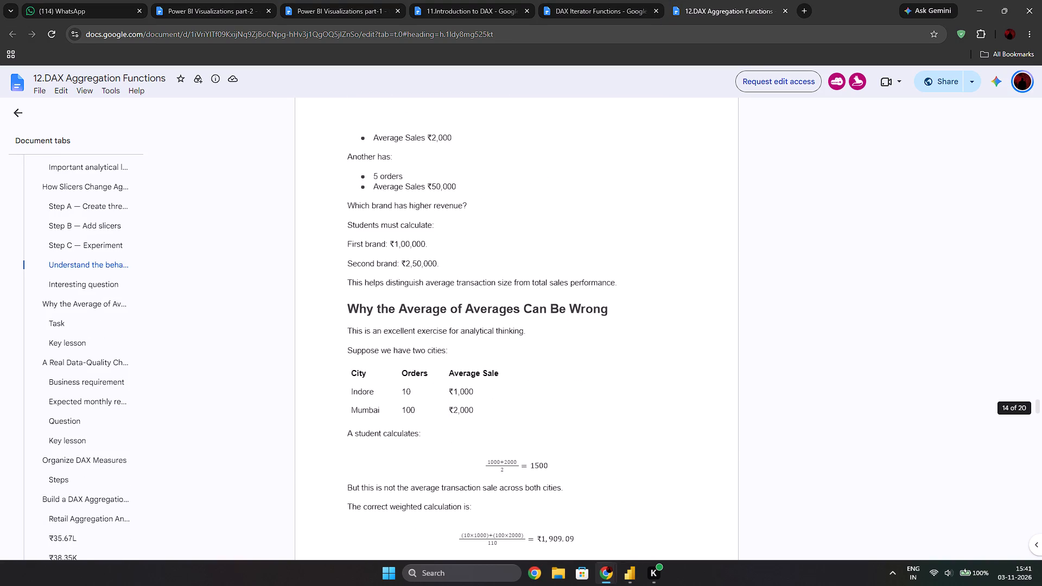
pyautogui.scroll(-1, 441, 362)
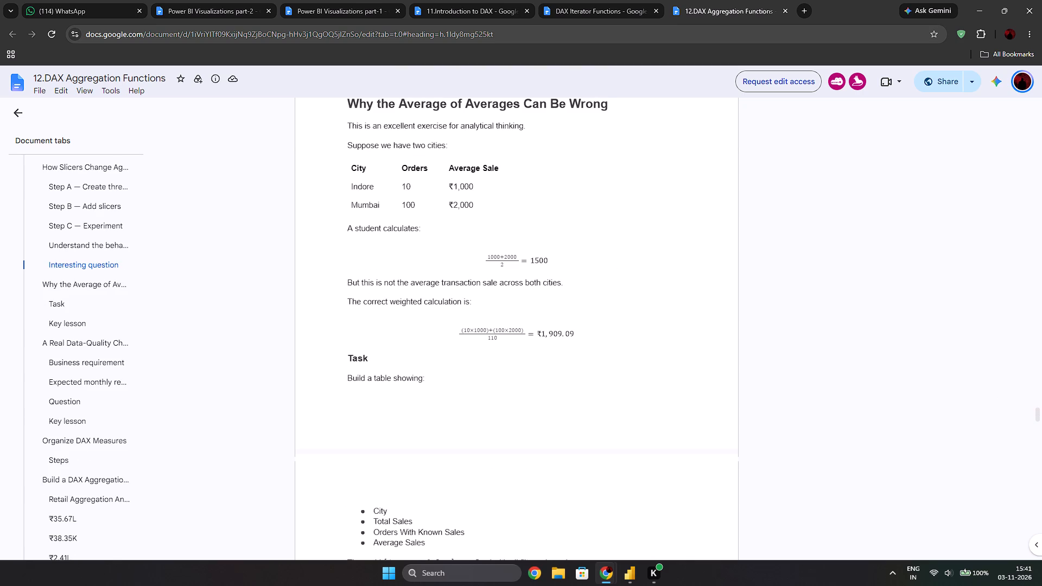
pyautogui.scroll(-1, 453, 291)
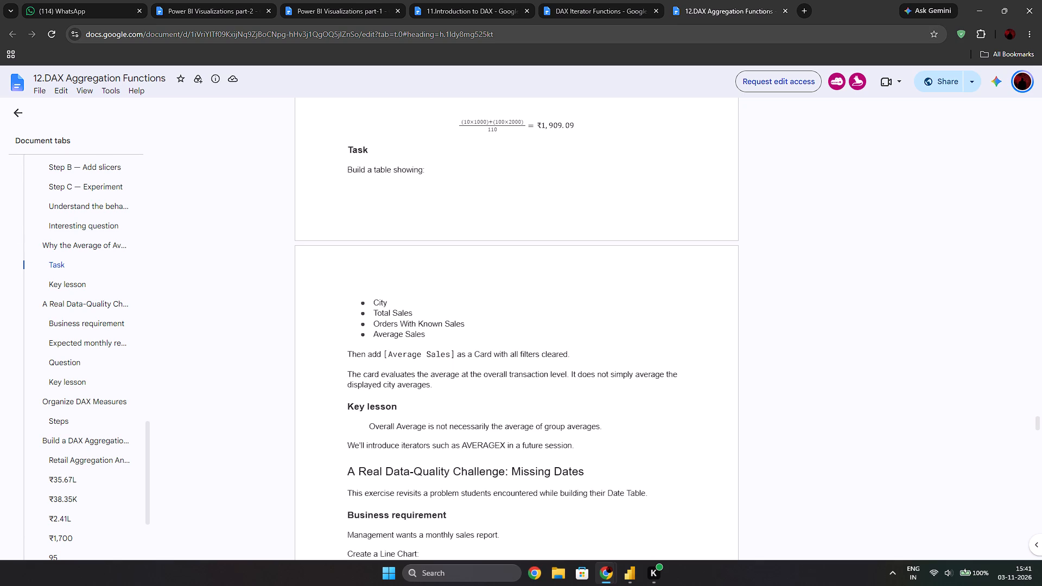
pyautogui.scroll(-2, 488, 297)
pyautogui.scroll(1, 471, 286)
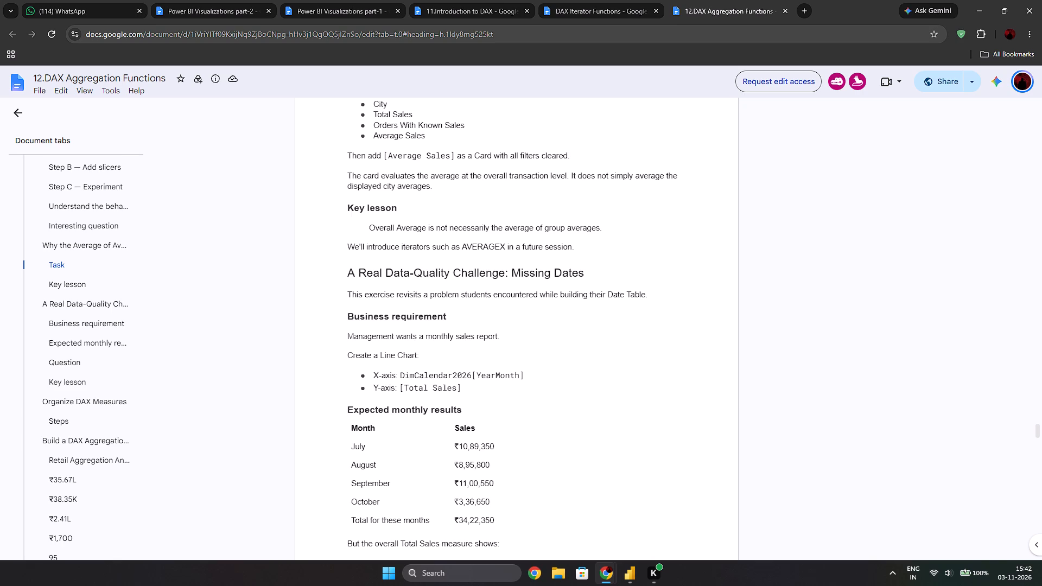
# Read the rest of the aggregation document, covering measure display folders, the aggregation dashboard's required visuals and the reference DAX formulas.
pyautogui.scroll(-3, 523, 396)
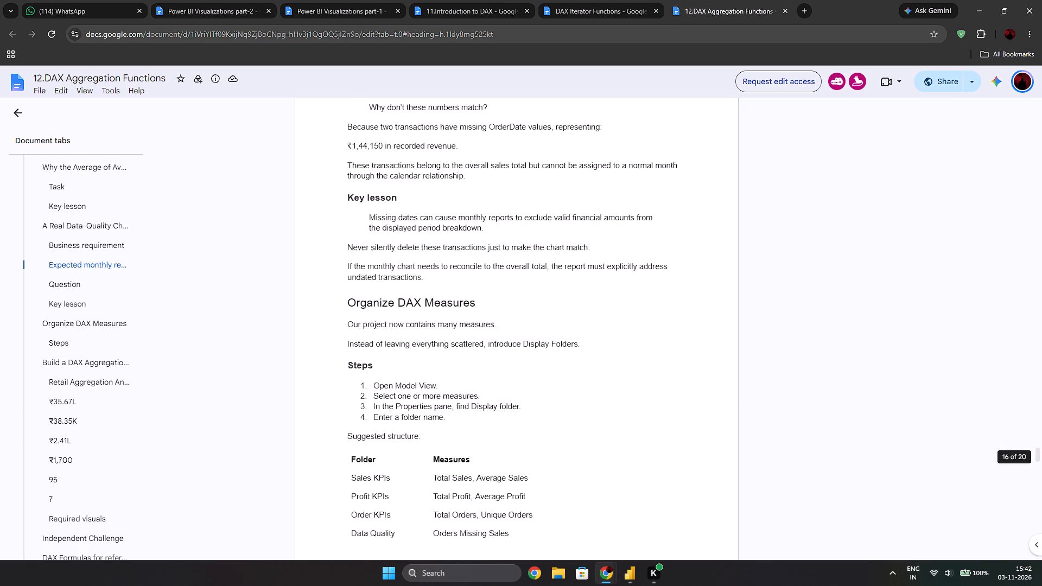
pyautogui.scroll(-2, 523, 396)
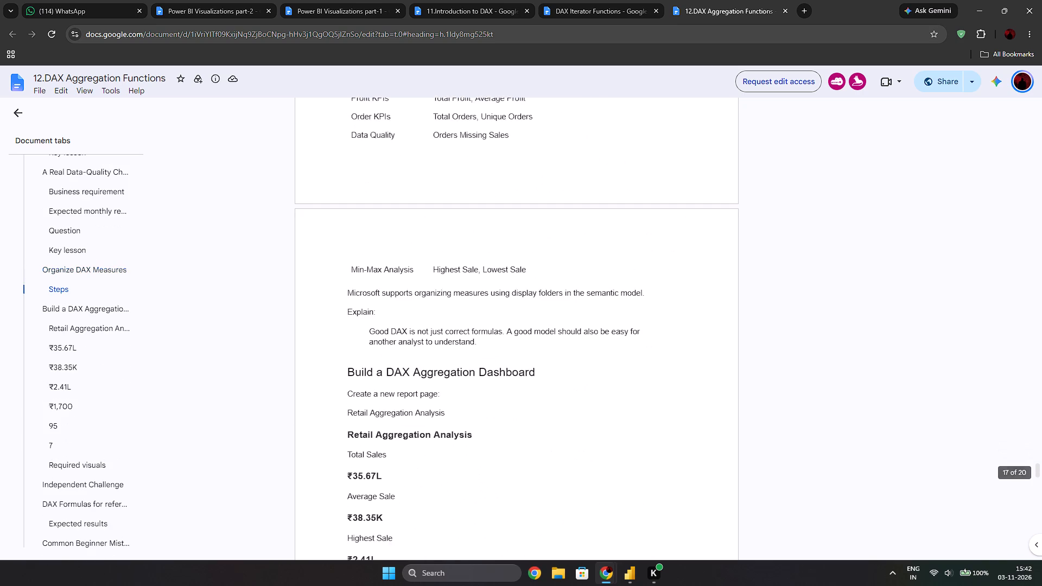
pyautogui.scroll(-3, 523, 396)
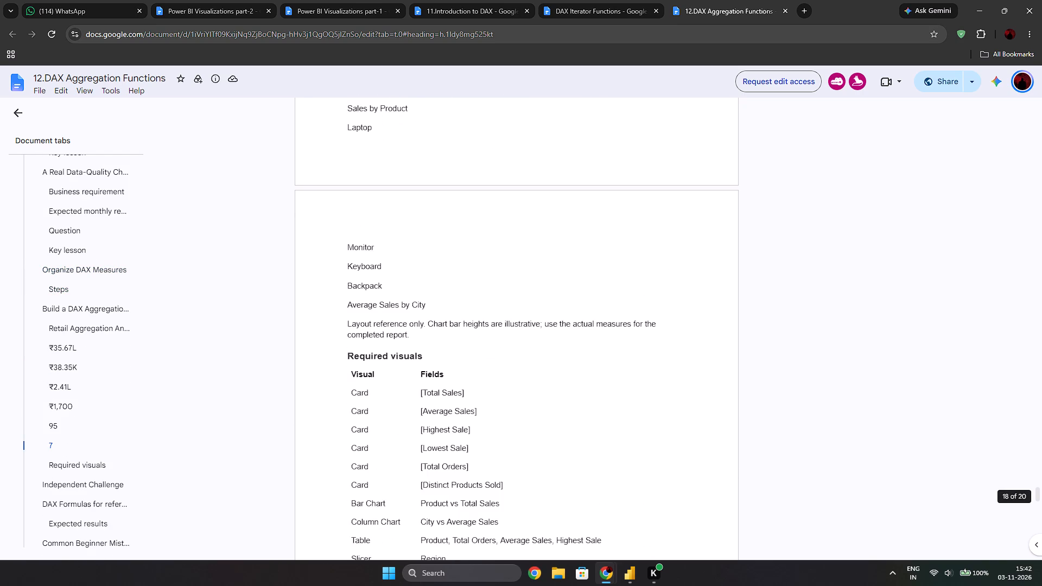
pyautogui.scroll(-4, 523, 396)
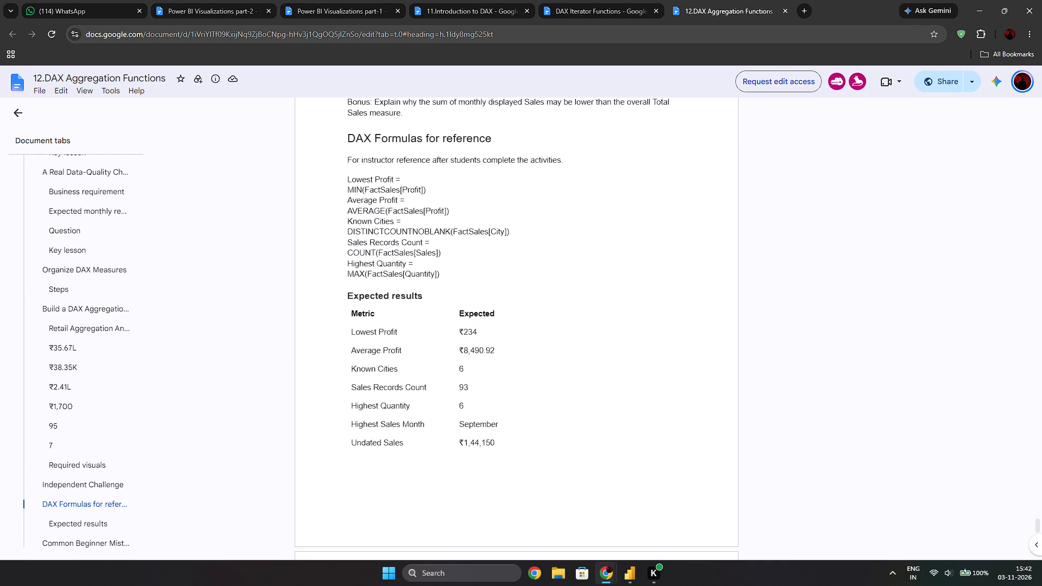
# Go to the beginning of the DAX Iterator Functions document and read its introduction and starting dataset.
pyautogui.click(594, 0)
pyautogui.scroll(3, 429, 264)
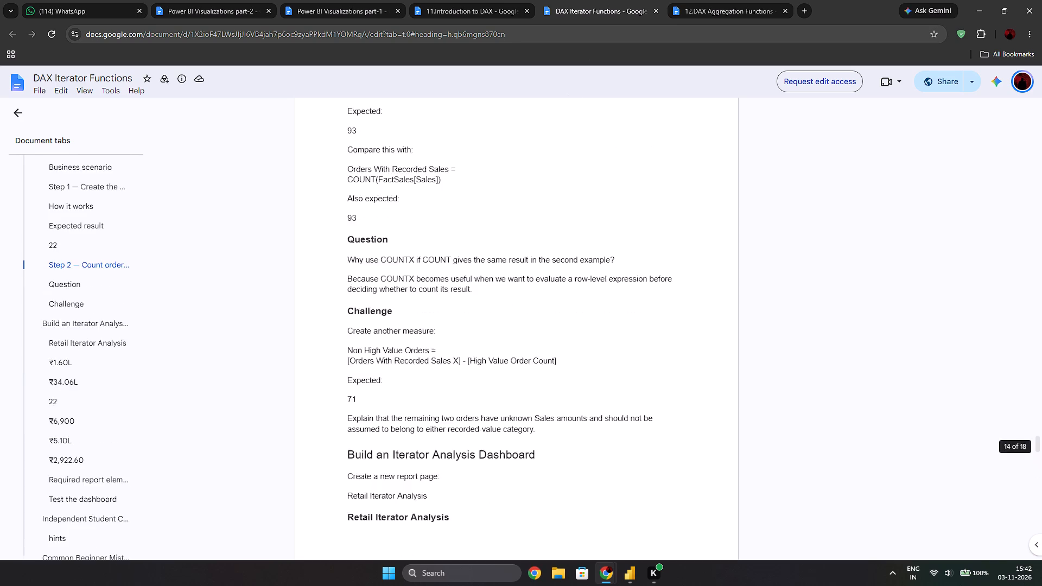
pyautogui.scroll(14, 442, 258)
pyautogui.scroll(5, 448, 309)
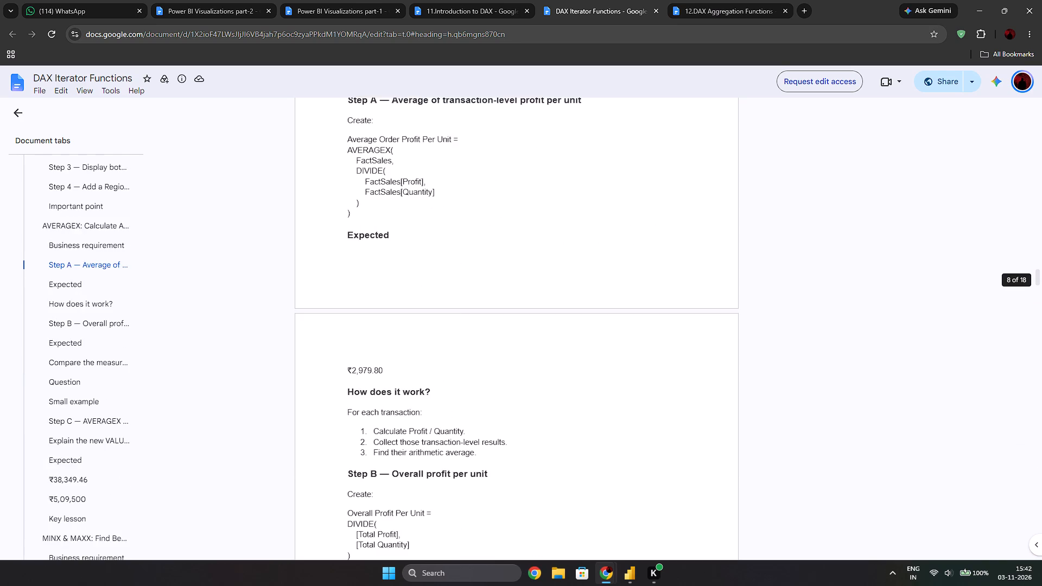
pyautogui.scroll(20, 450, 356)
pyautogui.scroll(1, 450, 347)
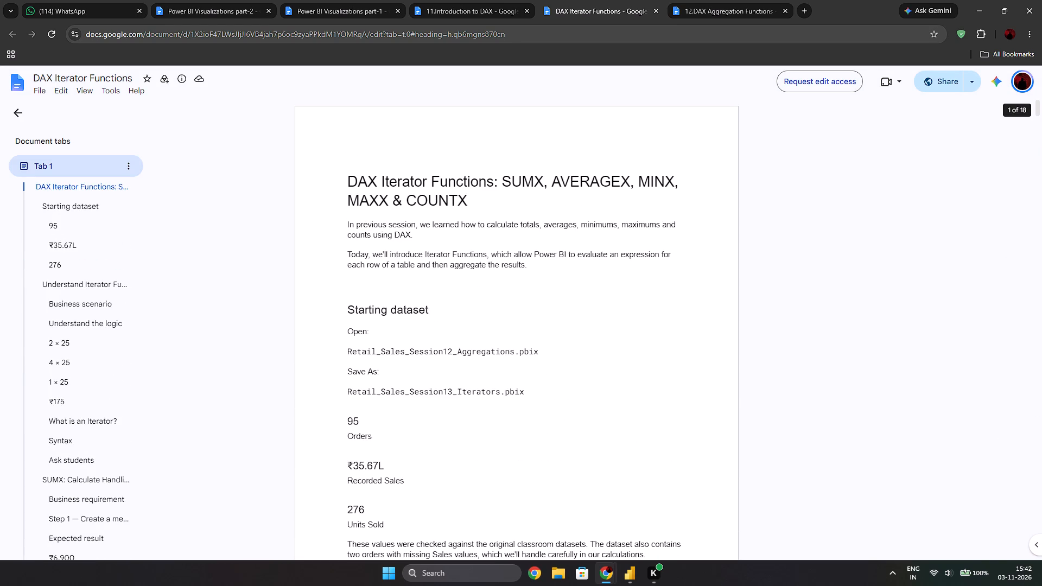
pyautogui.scroll(1, 450, 347)
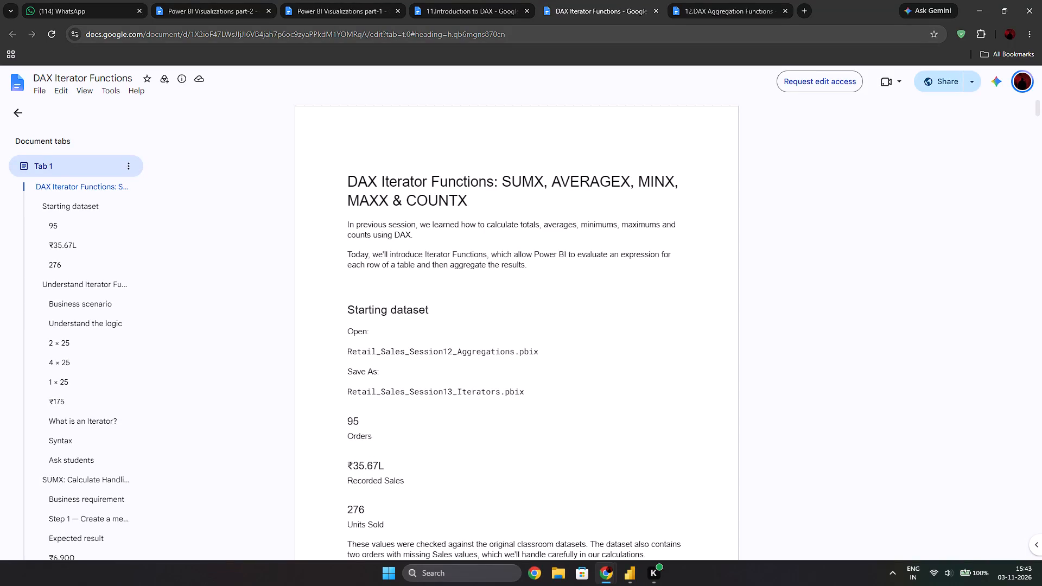
# Read the Understand Iterator Functions section through to Step 1 of SUMX: Calculate Handling Expenses.
pyautogui.scroll(-2, 372, 267)
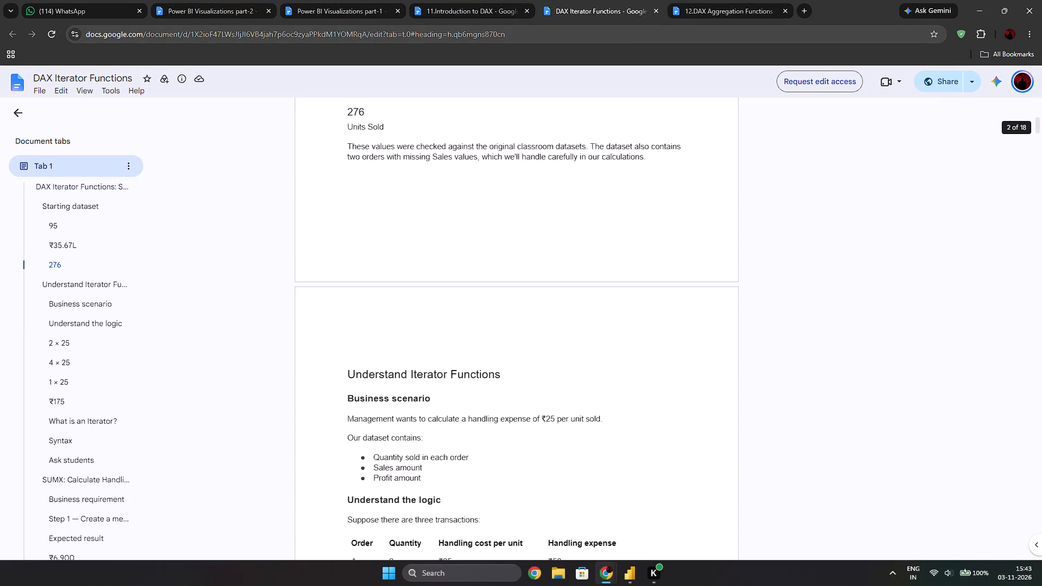
pyautogui.scroll(-2, 374, 356)
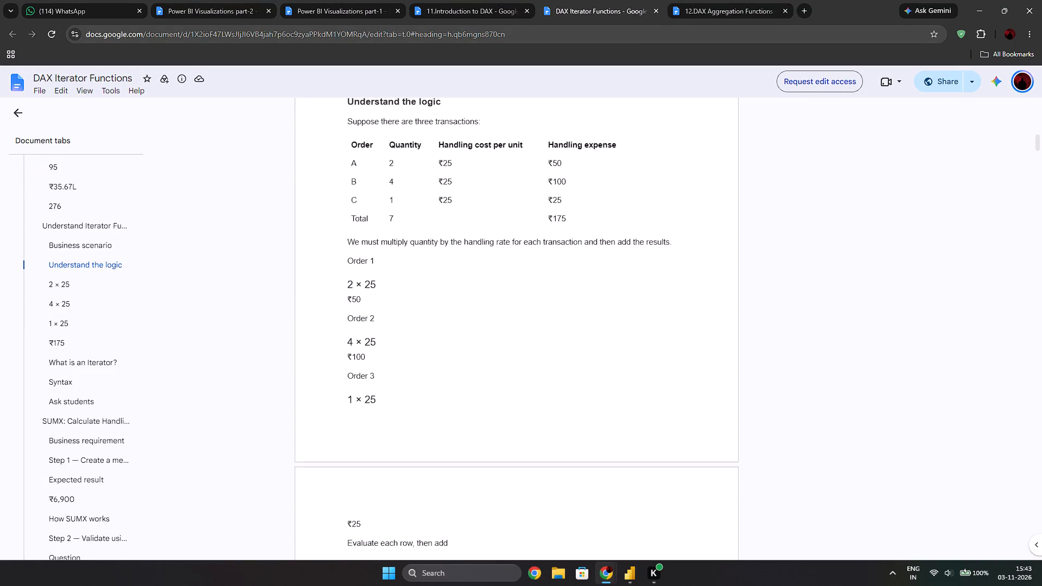
pyautogui.scroll(-2, 372, 362)
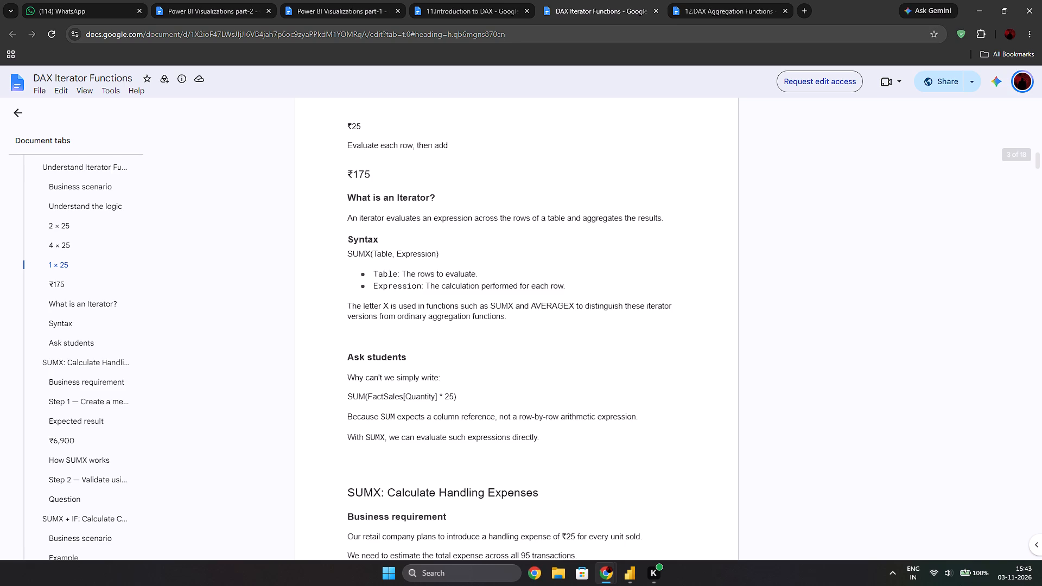
pyautogui.scroll(-1, 340, 292)
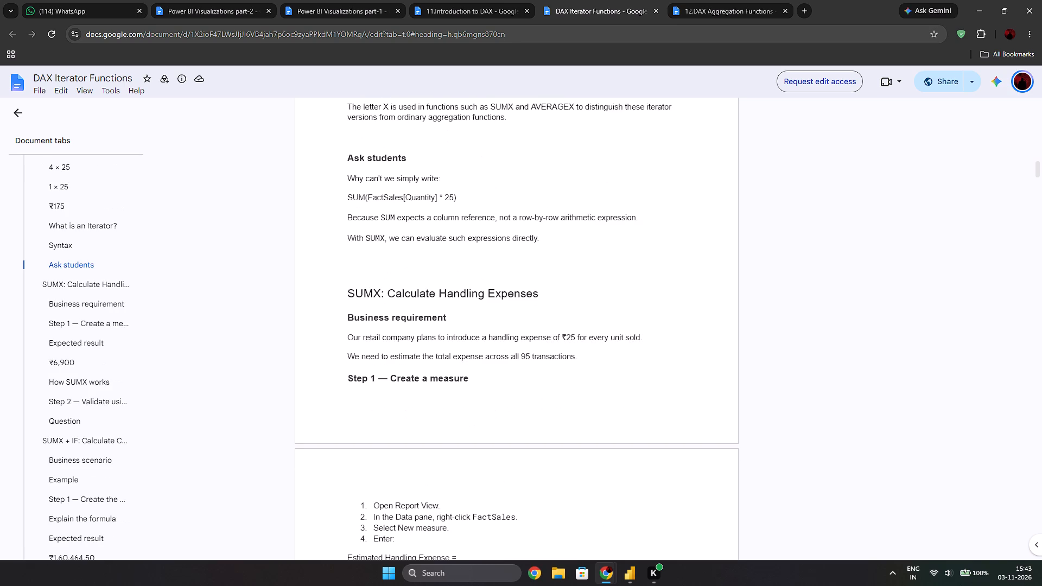
pyautogui.scroll(-1, 346, 303)
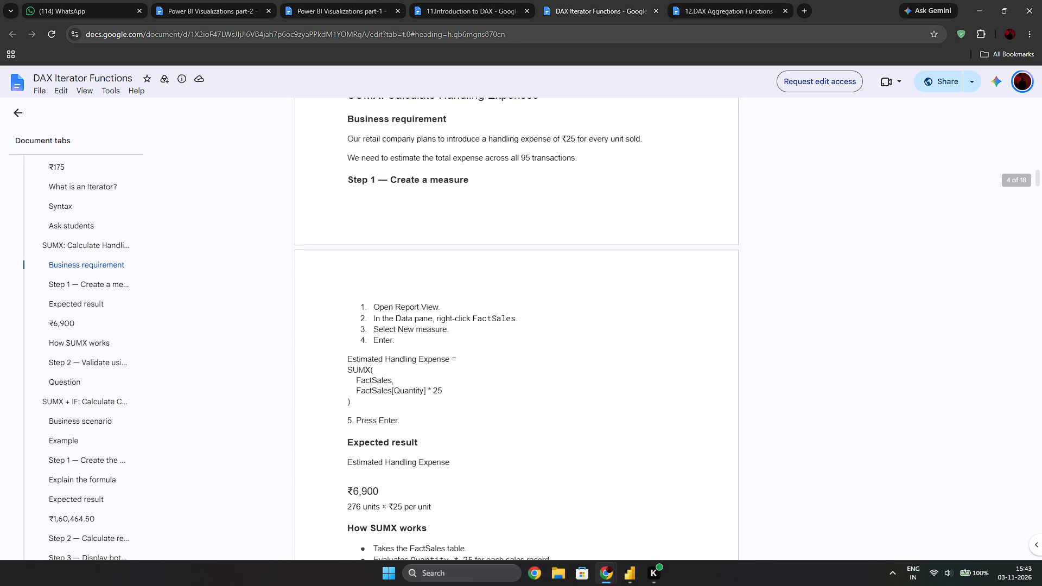
# Copy the SUMX expression of the Estimated Handling Expense measure, without its name line, from the document.
pyautogui.moveTo(384, 408); pyautogui.dragTo(336, 378)
pyautogui.click(361, 408)
pyautogui.moveTo(363, 400); pyautogui.dragTo(333, 374)
pyautogui.hotkey('ctrl', 'c')
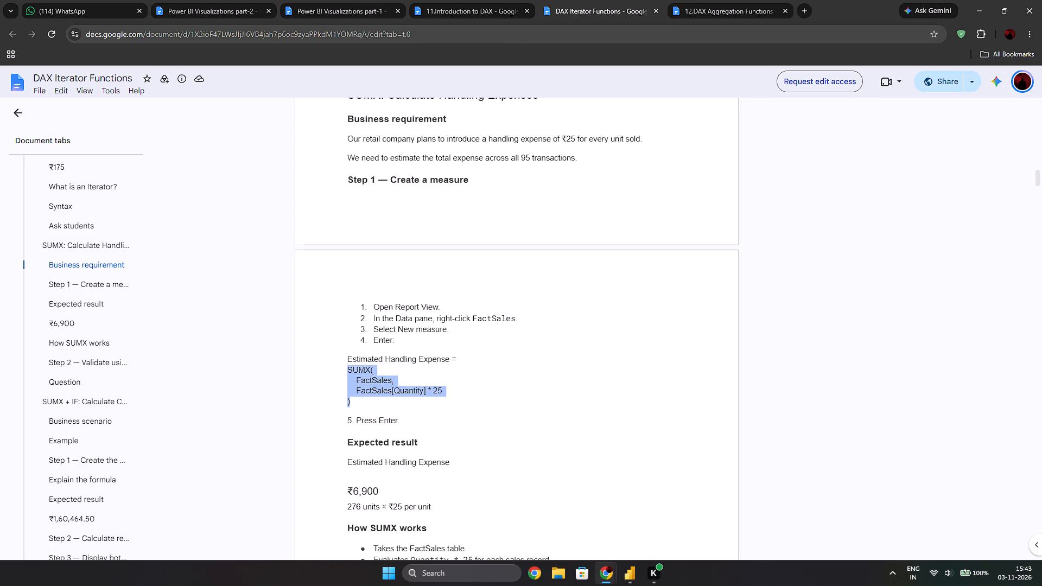
# Switch to Power BI Desktop and open the empty Page 7 of the report.
pyautogui.hotkey('alt', 'Tab')
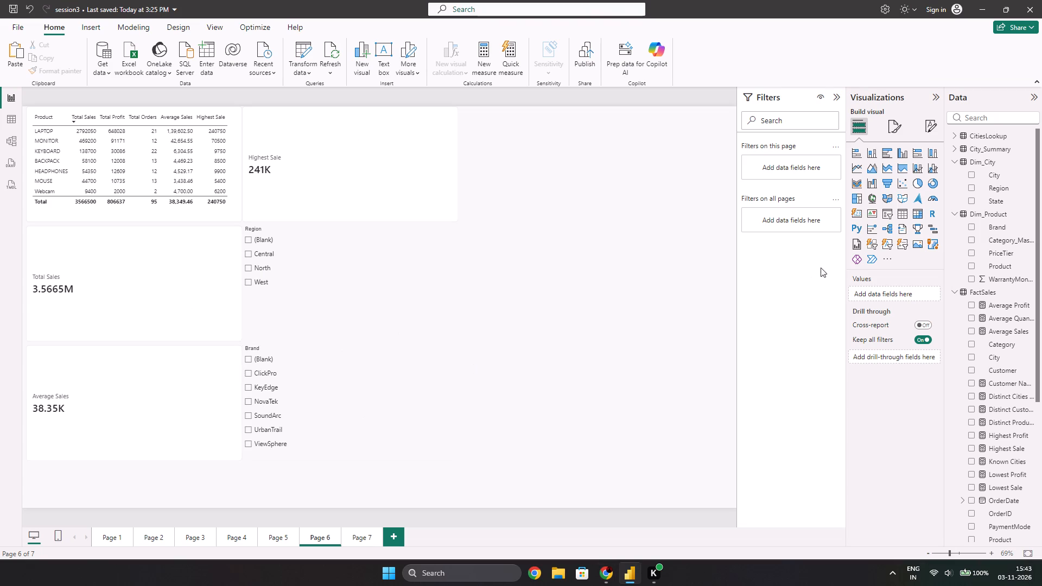
pyautogui.click(551, 258)
pyautogui.click(357, 527)
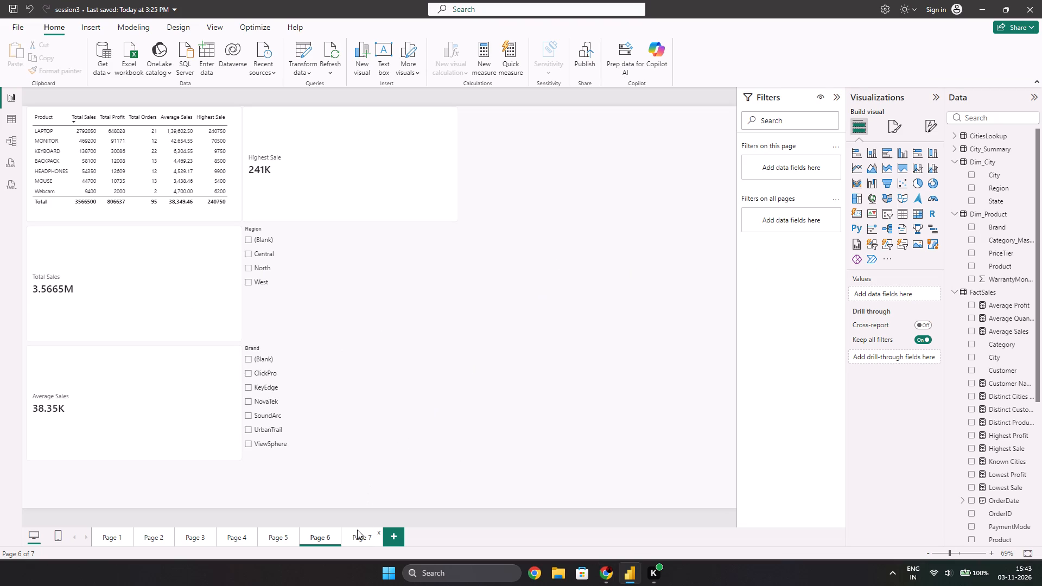
pyautogui.click(359, 533)
# Try to create a new measure in the FactSales table from the copied expression SUMX(FactSales, FactSales[Quantity] * 25).
pyautogui.scroll(1, 961, 264)
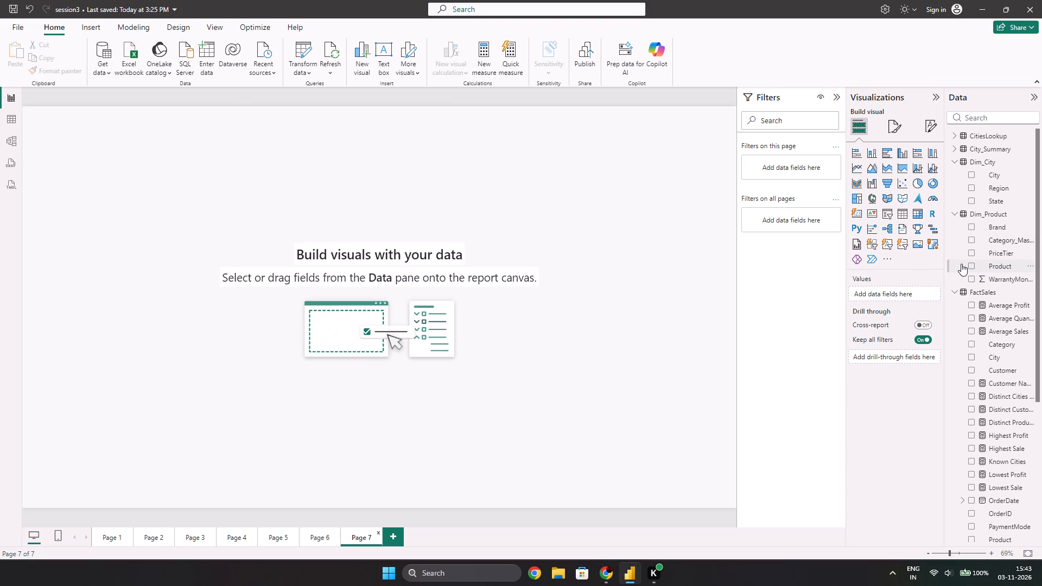
pyautogui.scroll(1, 961, 264)
pyautogui.rightClick(974, 296)
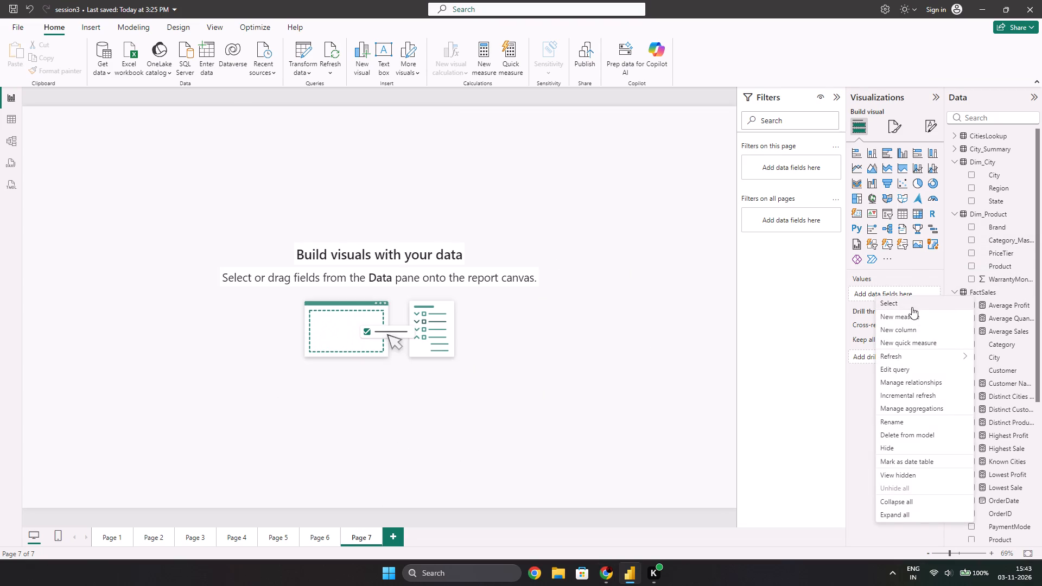
pyautogui.click(910, 322)
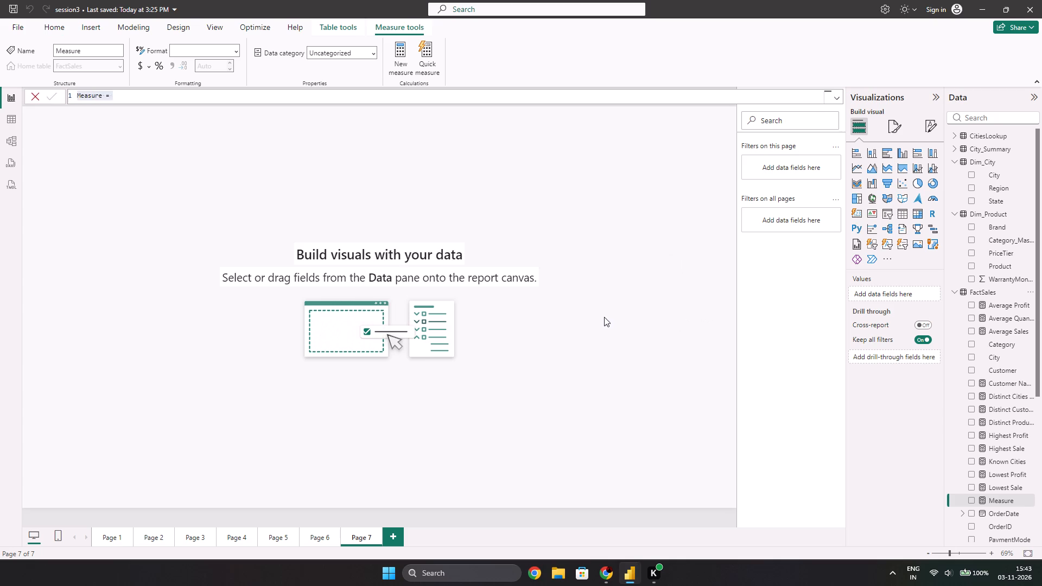
pyautogui.hotkey('ctrl', 'v')
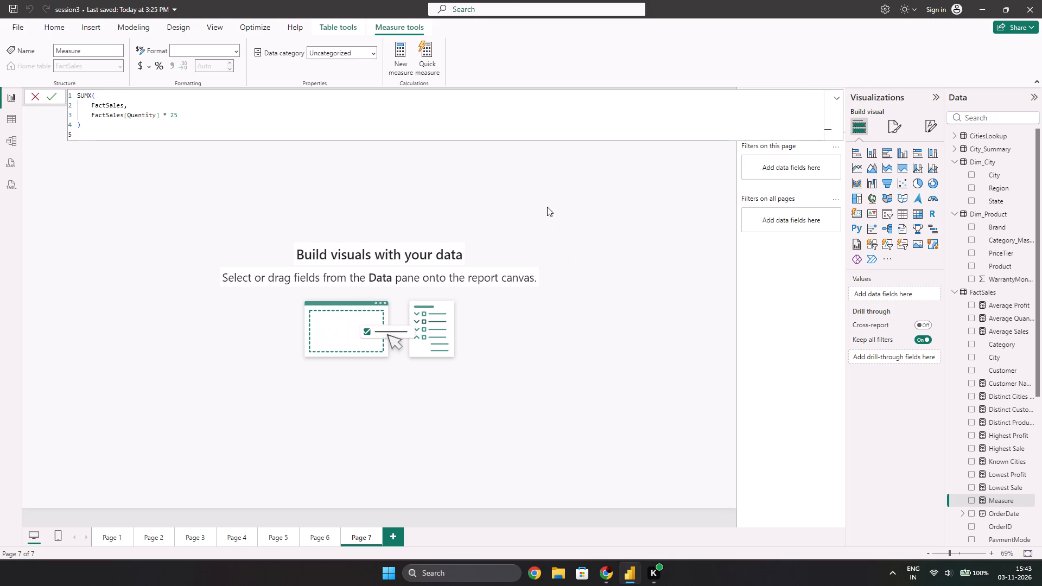
pyautogui.press('Return')
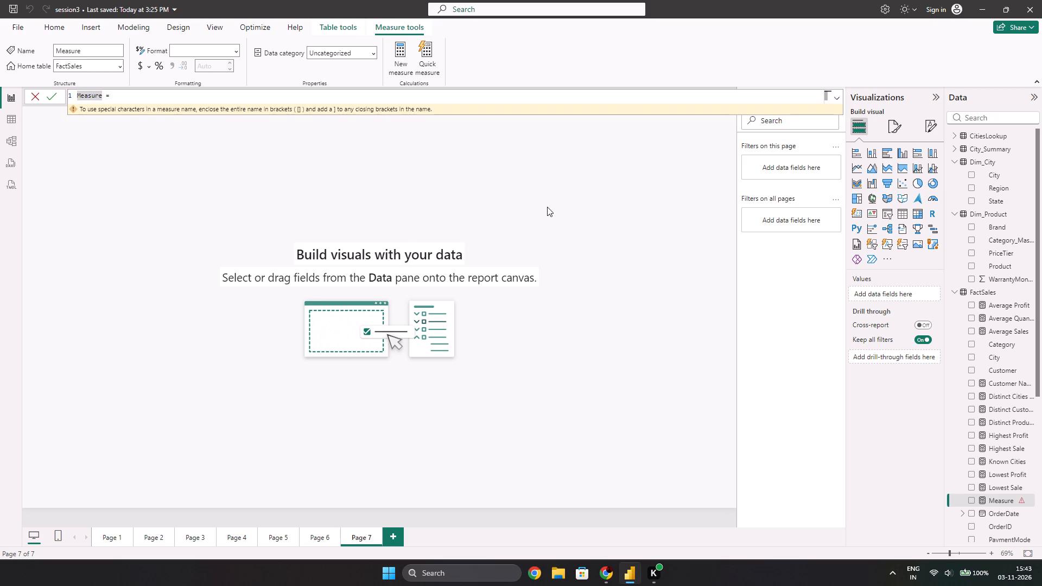
pyautogui.hotkey('ctrl', 'v')
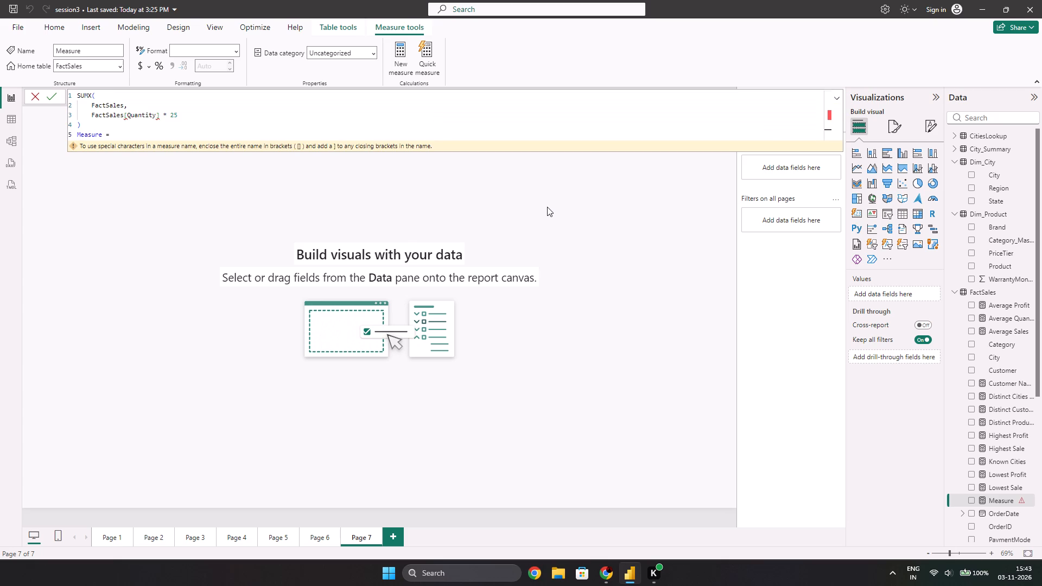
pyautogui.press('Return')
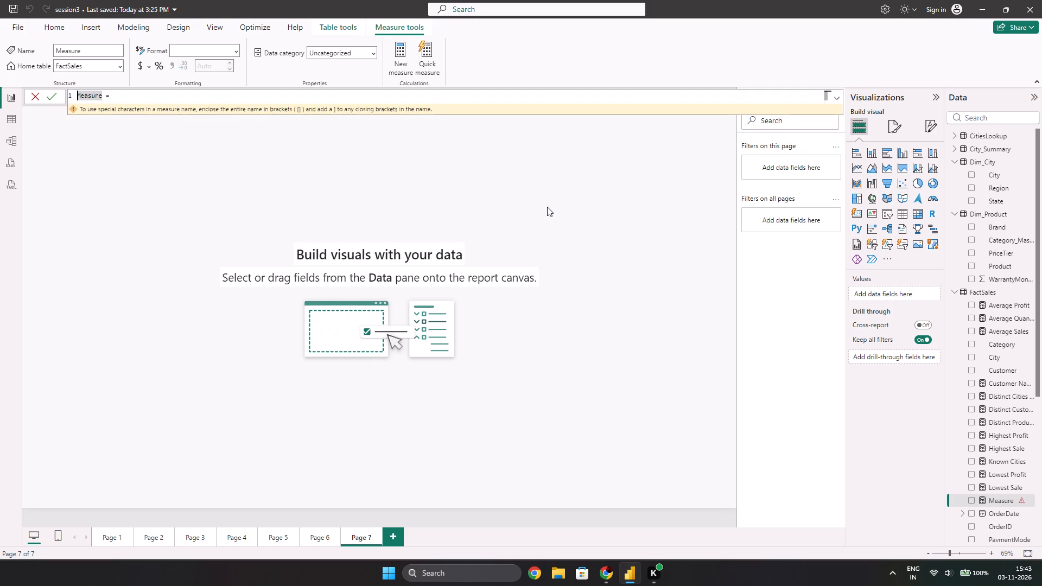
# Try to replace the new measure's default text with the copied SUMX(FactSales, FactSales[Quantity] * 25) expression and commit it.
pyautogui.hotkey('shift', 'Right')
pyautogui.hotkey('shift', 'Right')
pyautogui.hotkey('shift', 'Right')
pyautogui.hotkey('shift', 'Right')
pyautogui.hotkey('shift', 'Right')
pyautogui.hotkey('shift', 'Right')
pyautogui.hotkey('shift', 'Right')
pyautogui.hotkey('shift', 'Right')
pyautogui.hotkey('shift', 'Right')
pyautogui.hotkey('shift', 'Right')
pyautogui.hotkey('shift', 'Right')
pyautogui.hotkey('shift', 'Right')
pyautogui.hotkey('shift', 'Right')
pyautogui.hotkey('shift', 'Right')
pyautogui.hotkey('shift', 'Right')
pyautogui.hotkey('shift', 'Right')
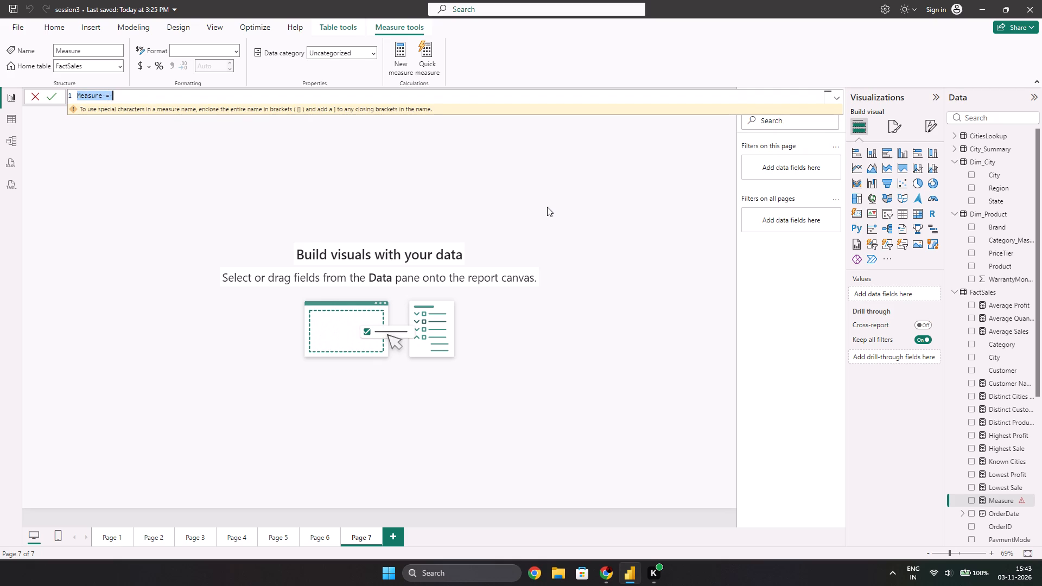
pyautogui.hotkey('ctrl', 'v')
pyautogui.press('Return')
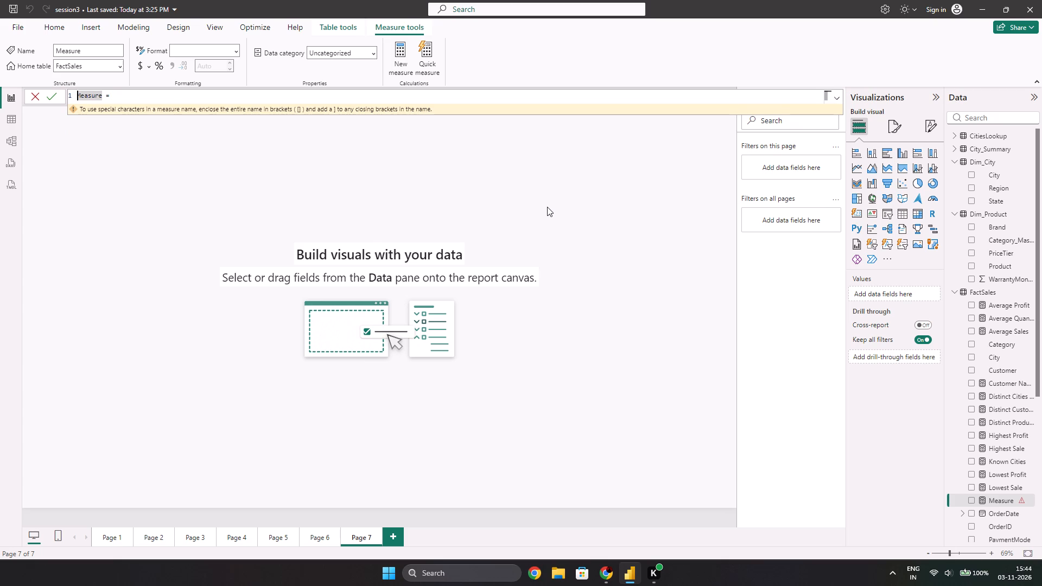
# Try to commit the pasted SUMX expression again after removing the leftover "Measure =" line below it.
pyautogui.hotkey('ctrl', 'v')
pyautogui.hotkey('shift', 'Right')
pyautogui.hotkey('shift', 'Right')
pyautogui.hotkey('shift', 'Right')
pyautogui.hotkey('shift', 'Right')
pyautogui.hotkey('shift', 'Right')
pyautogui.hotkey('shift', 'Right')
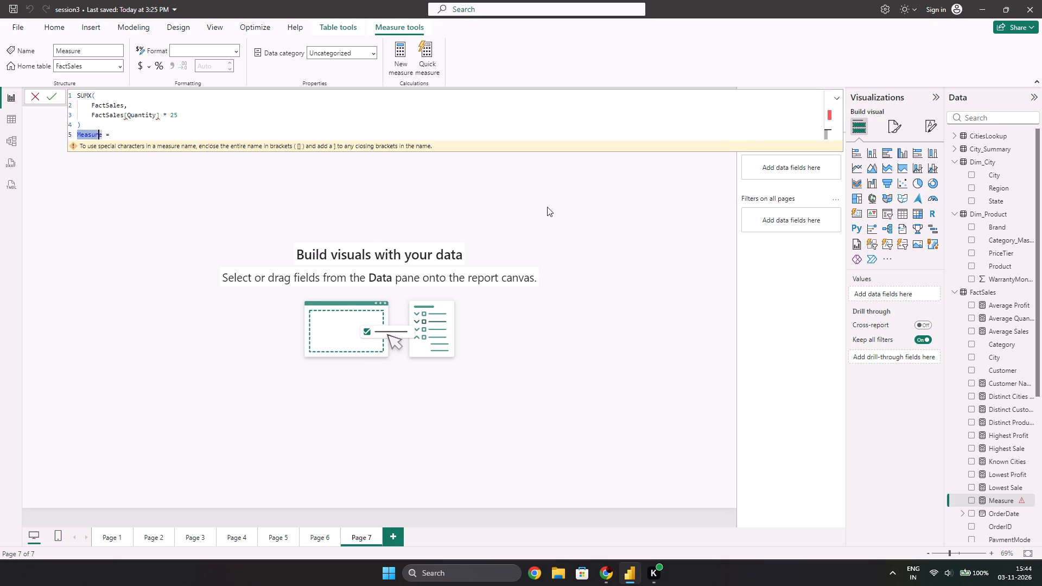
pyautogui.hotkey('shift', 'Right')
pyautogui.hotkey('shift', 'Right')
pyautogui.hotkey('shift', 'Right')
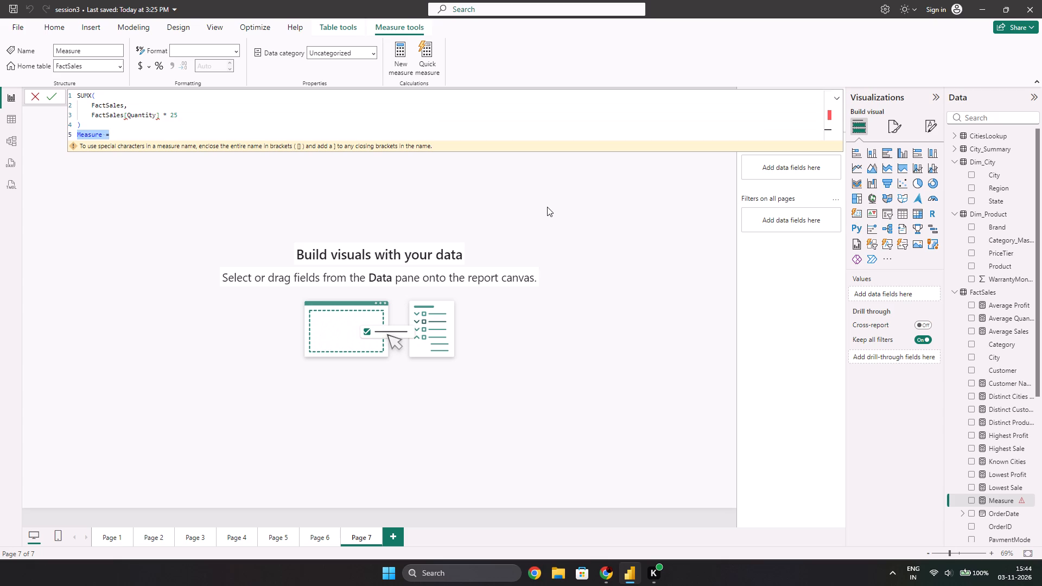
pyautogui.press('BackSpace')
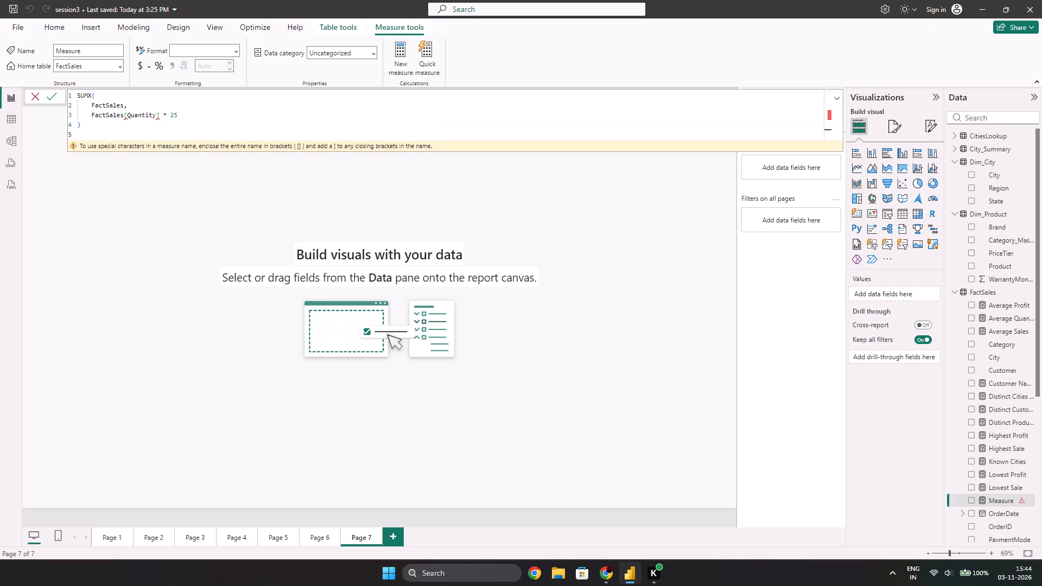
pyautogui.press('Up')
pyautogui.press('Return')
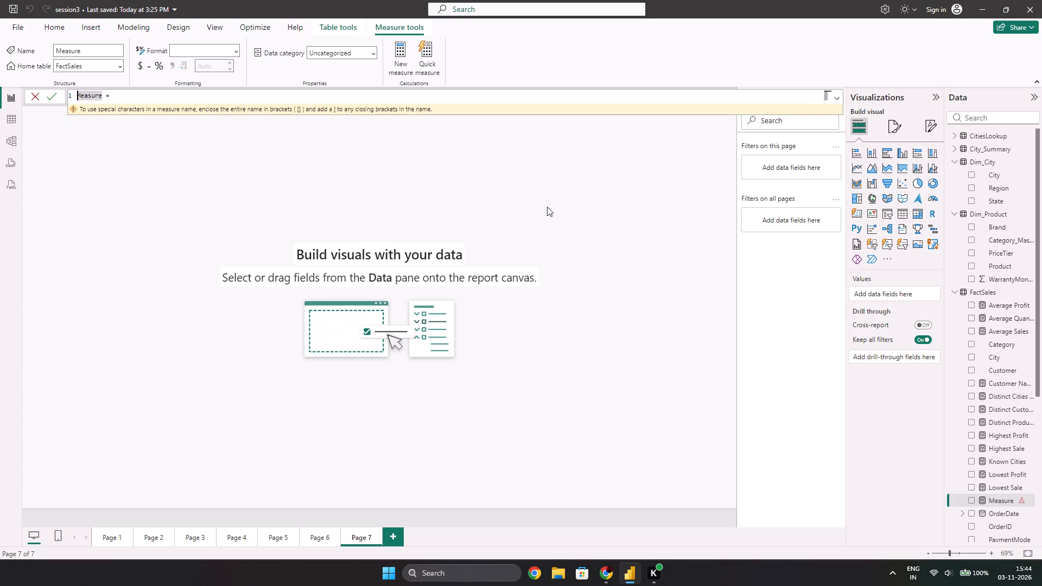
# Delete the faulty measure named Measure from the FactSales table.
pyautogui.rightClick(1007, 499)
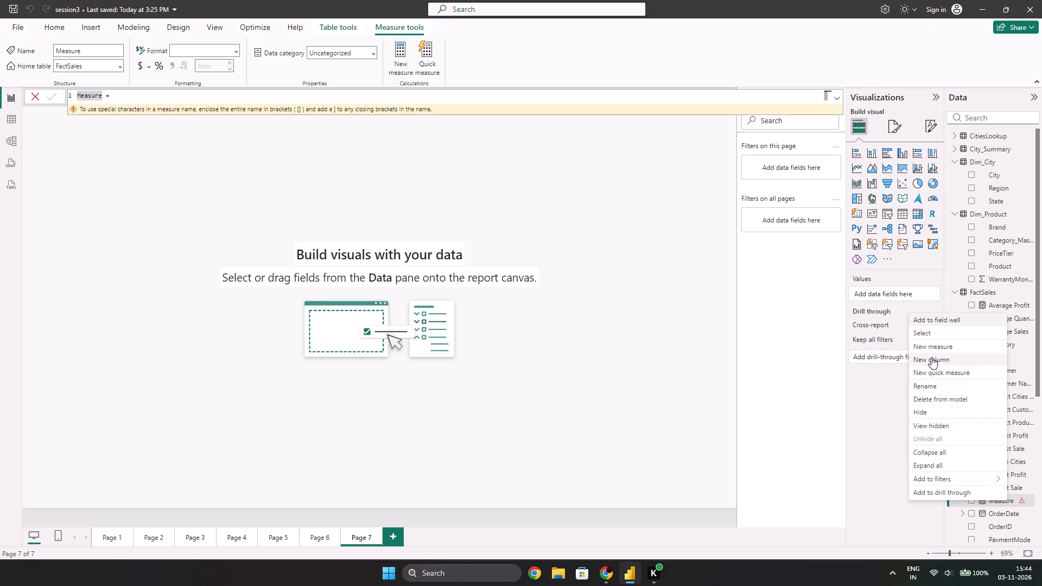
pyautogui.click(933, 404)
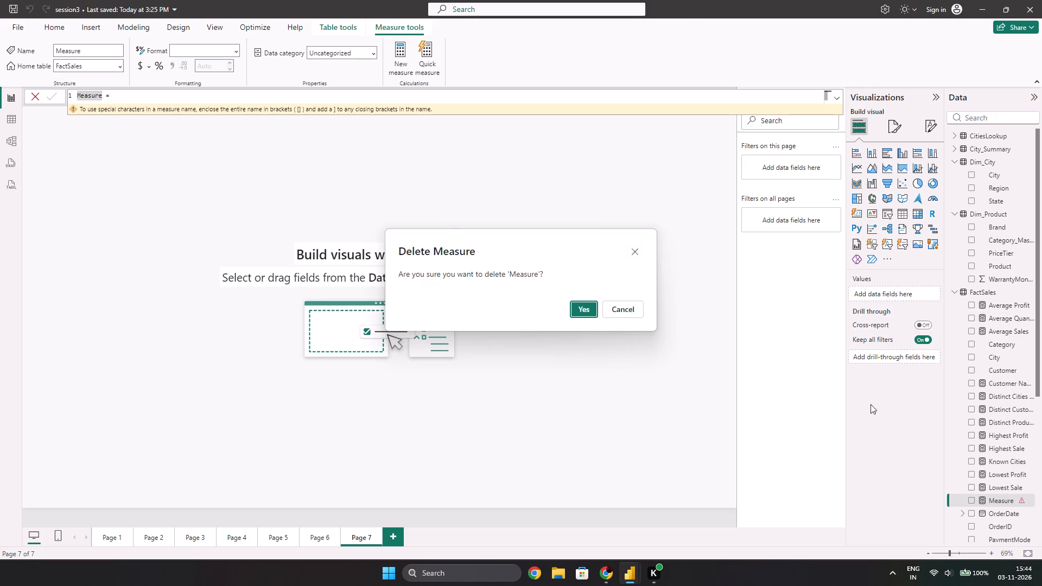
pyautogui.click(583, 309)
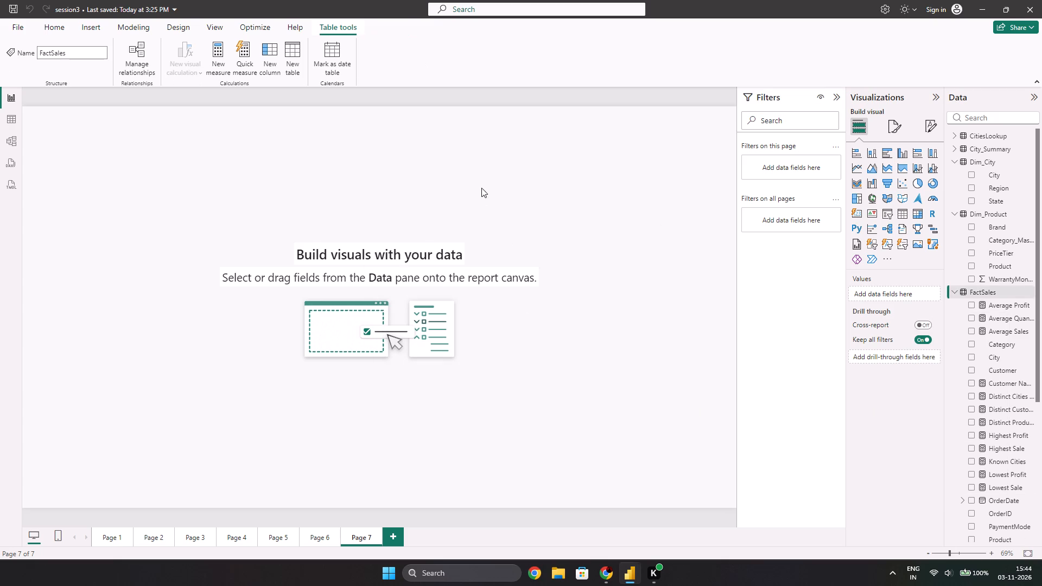
# Try to create a new FactSales measure from the copied expression SUMX(FactSales, FactSales[Quantity] * 25).
pyautogui.rightClick(971, 294)
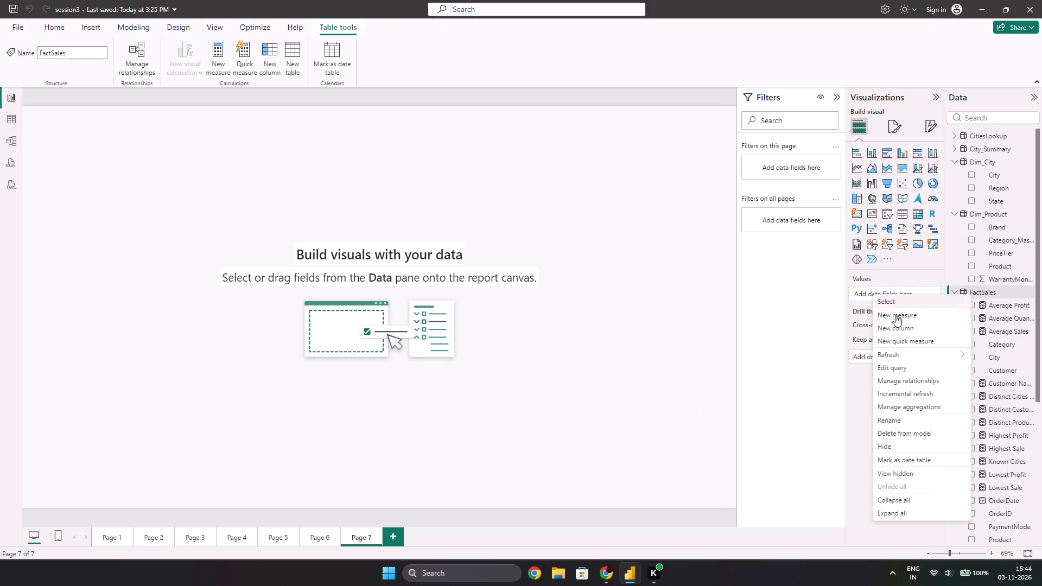
pyautogui.click(893, 315)
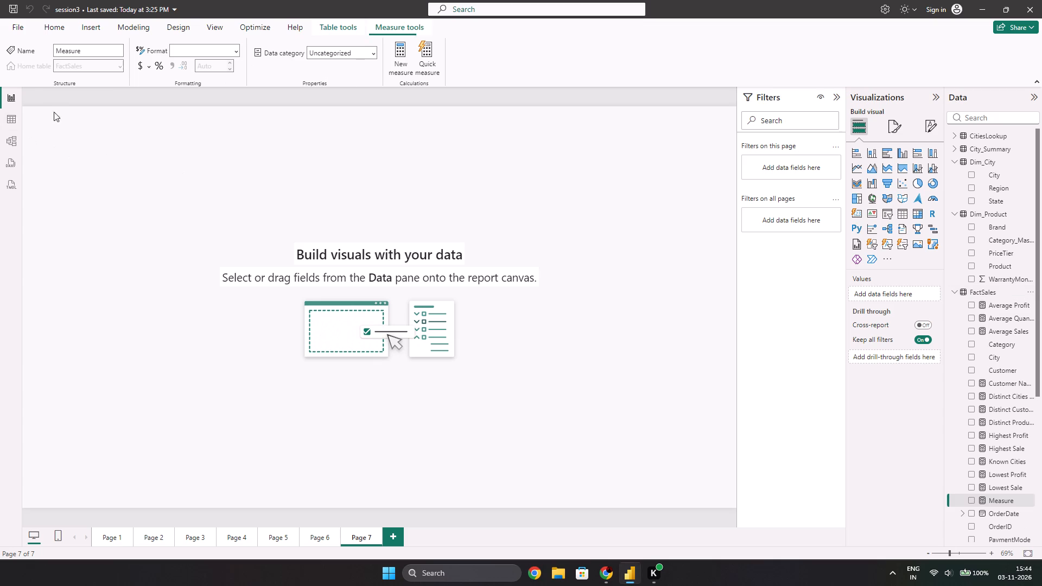
pyautogui.hotkey('ctrl', 'v')
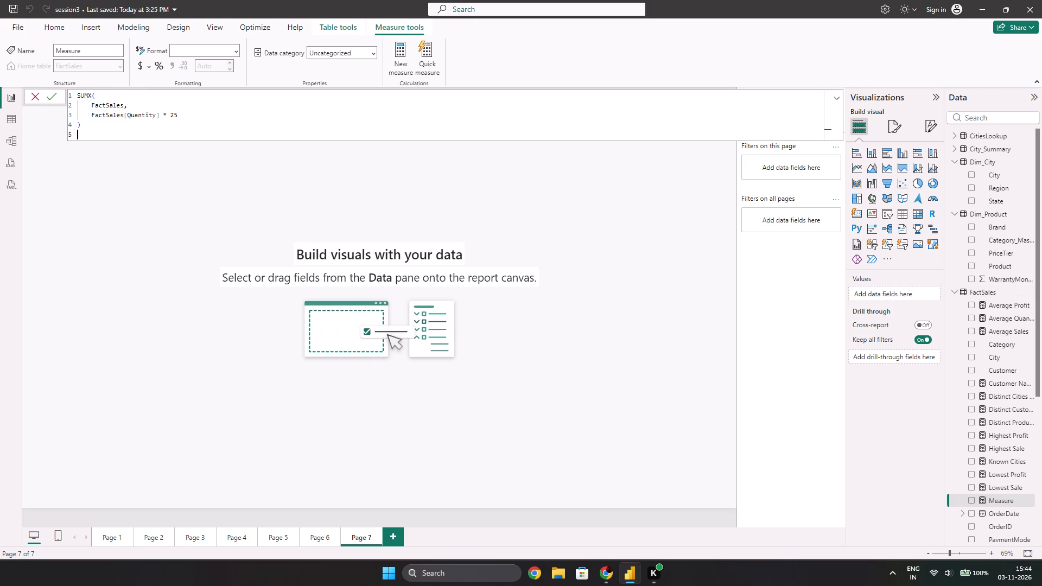
pyautogui.press('Return')
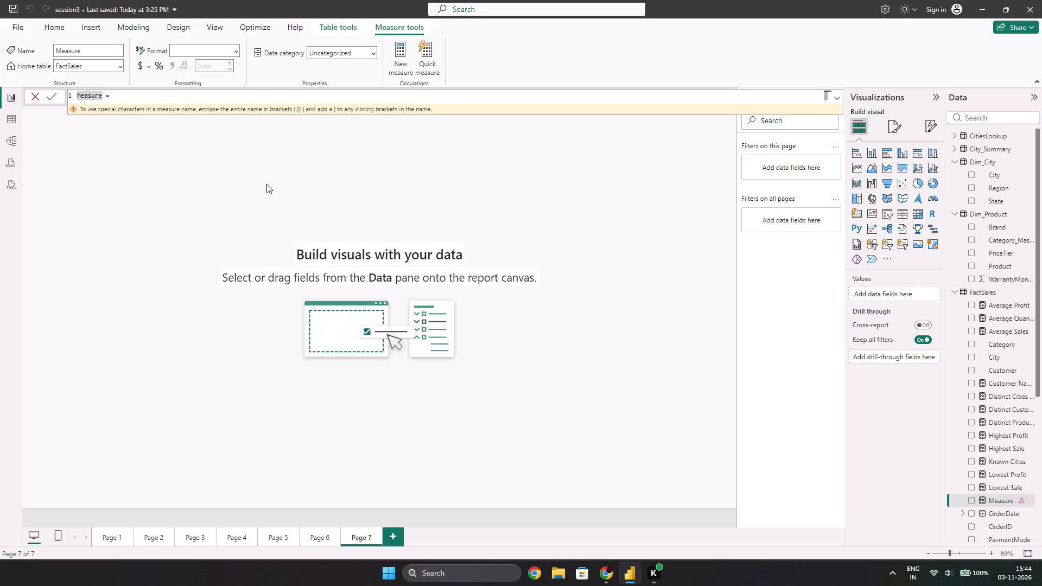
# Check the SUMX formula in the document, then in Power BI's Model view try creating another FactSales measure from the copied expression.
pyautogui.hotkey('alt', 'Tab')
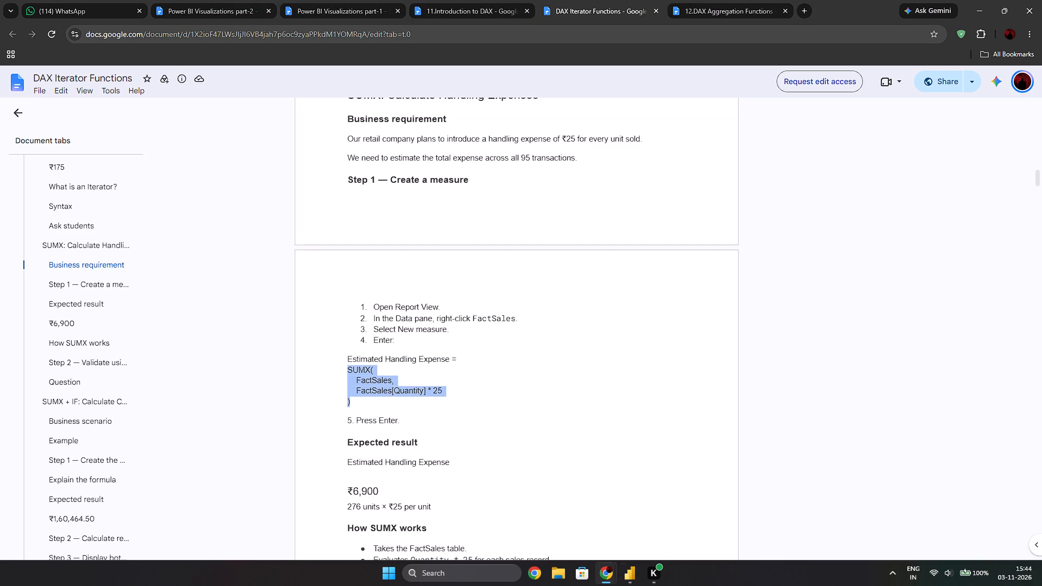
pyautogui.hotkey('alt', 'Tab')
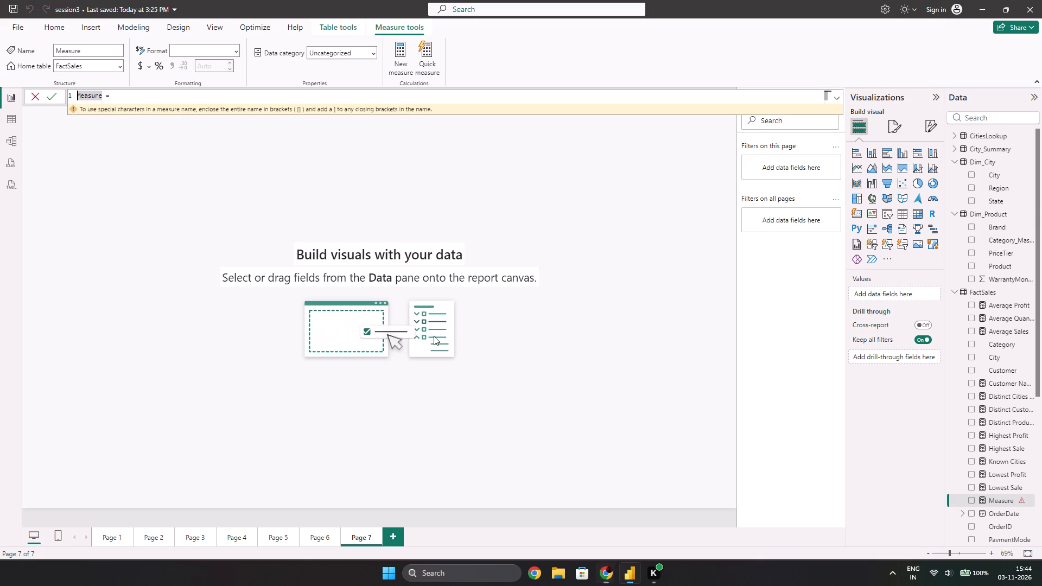
pyautogui.click(9, 142)
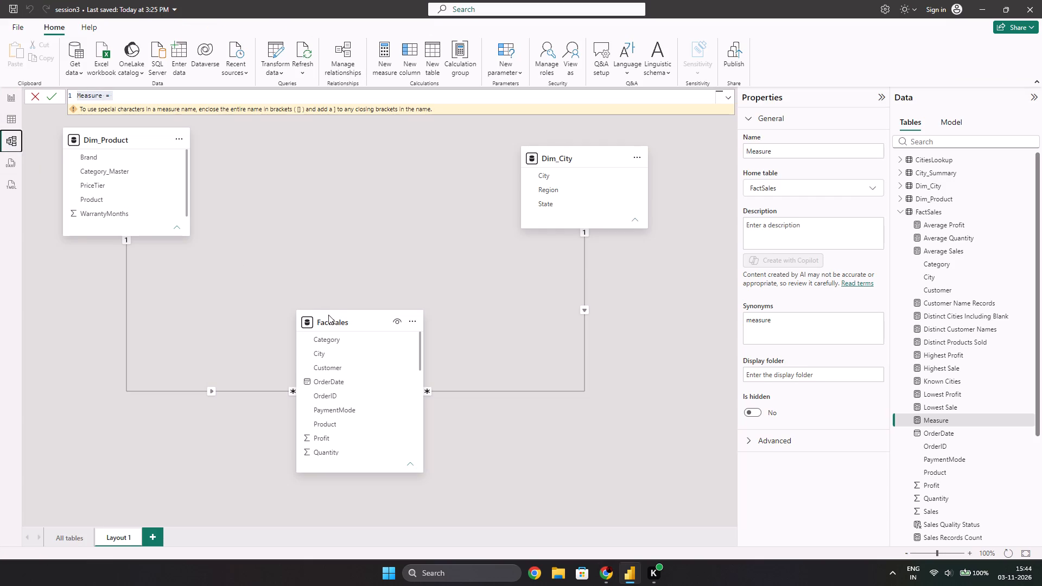
pyautogui.rightClick(336, 321)
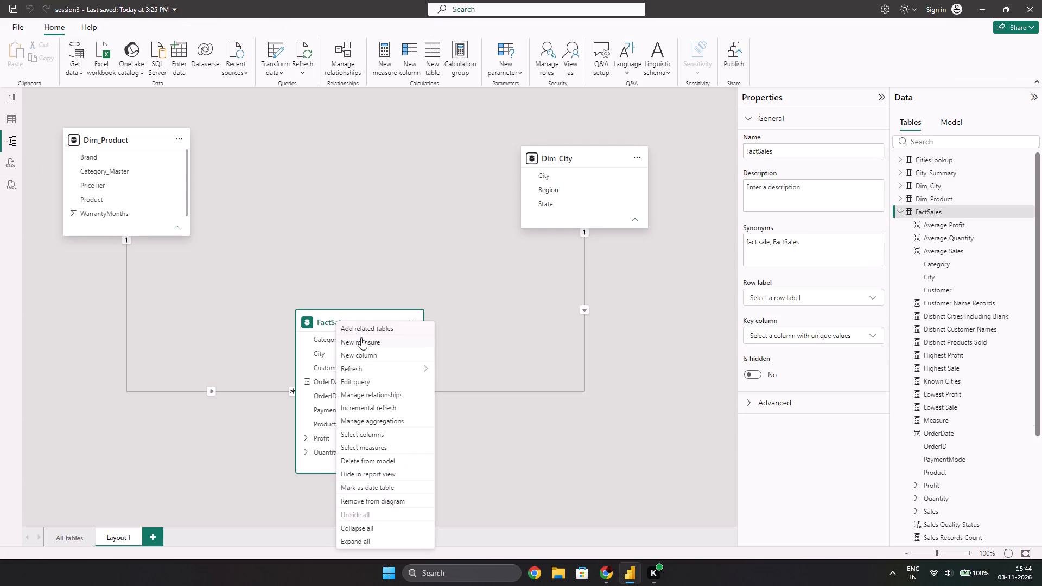
pyautogui.click(361, 341)
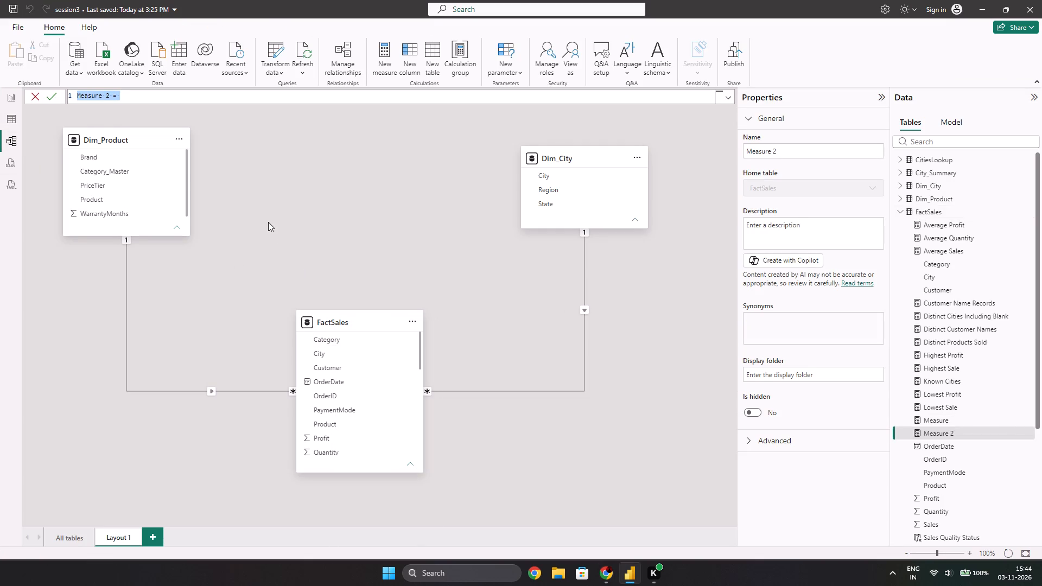
pyautogui.hotkey('ctrl', 'v')
pyautogui.press('Return')
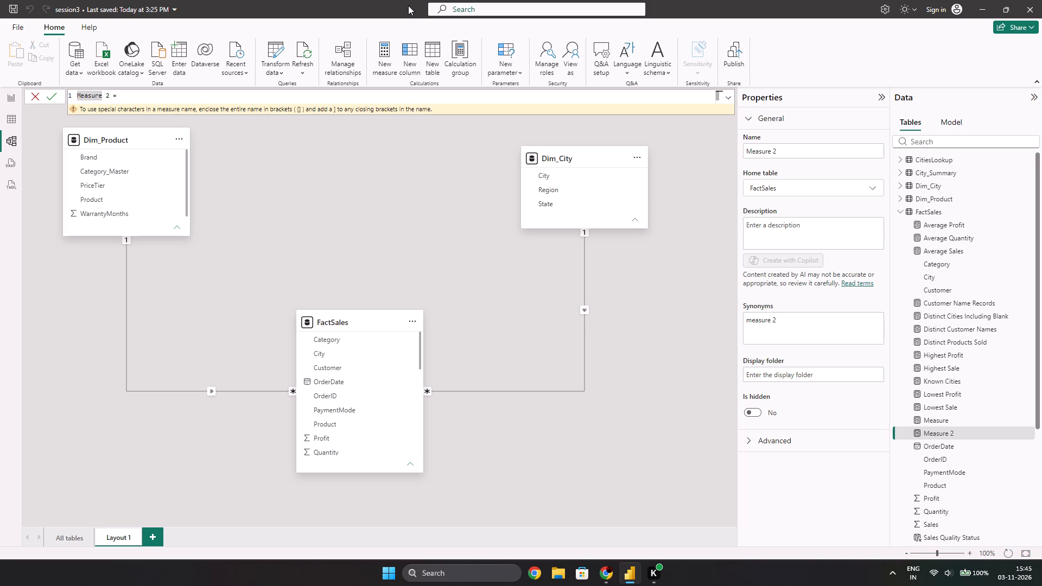
# Switch to the other Chrome window, with the CUSTOMER SATISFACTION notebook, and search the web for "loin" in a new tab.
pyautogui.click(606, 571)
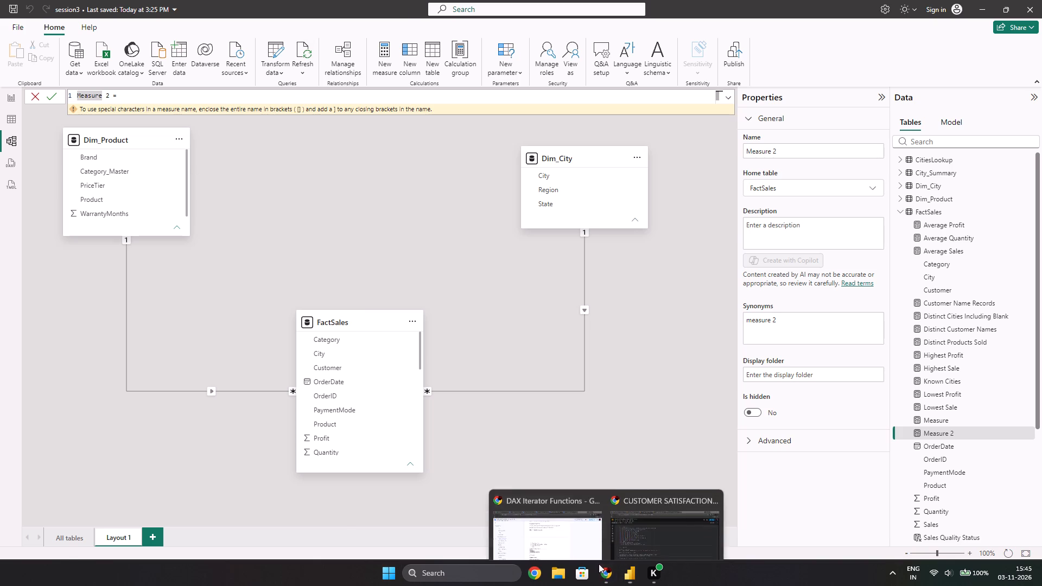
pyautogui.click(634, 507)
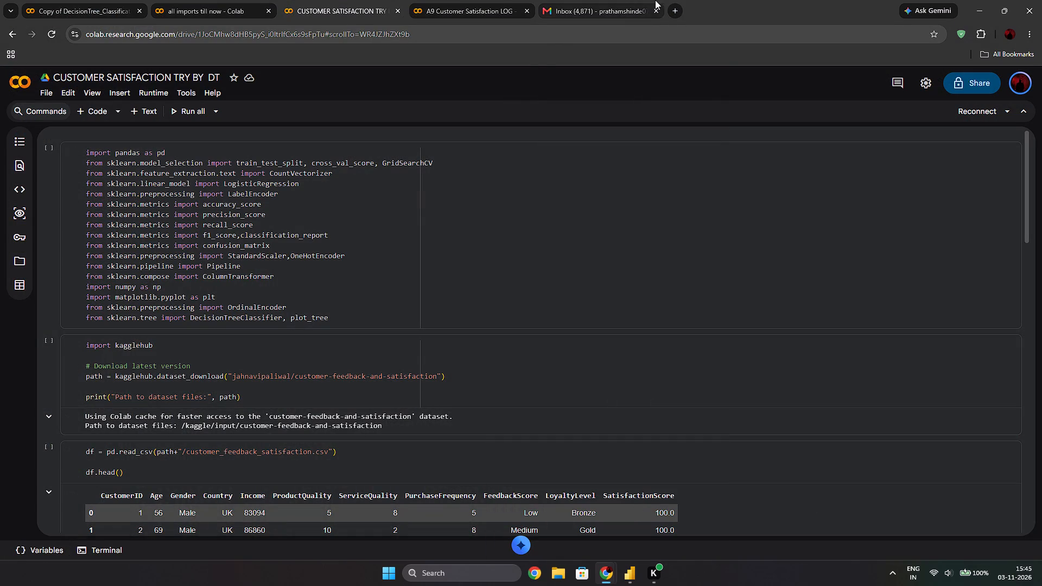
pyautogui.click(680, 2)
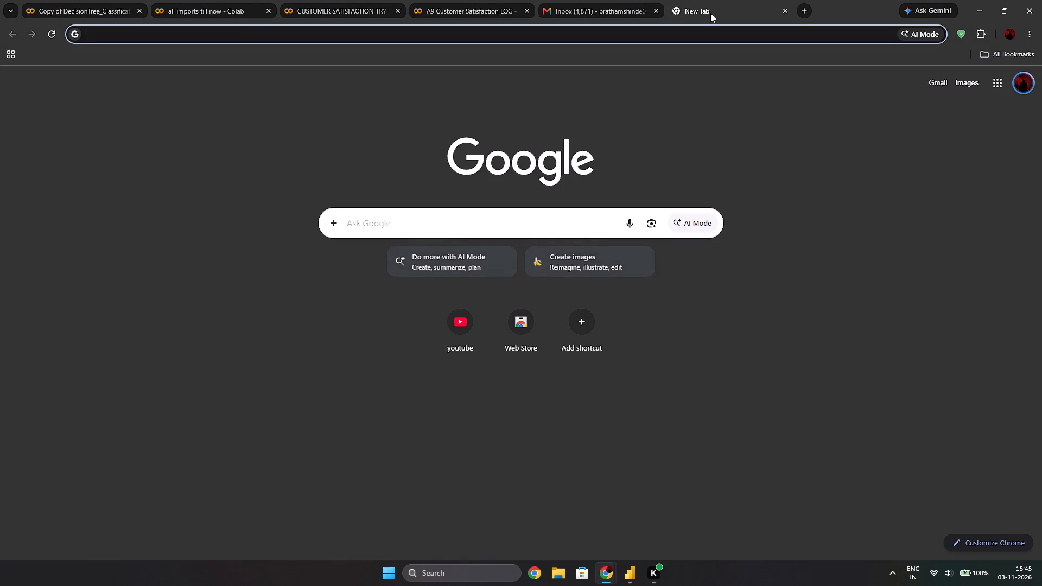
pyautogui.write('lo')
pyautogui.write('in')
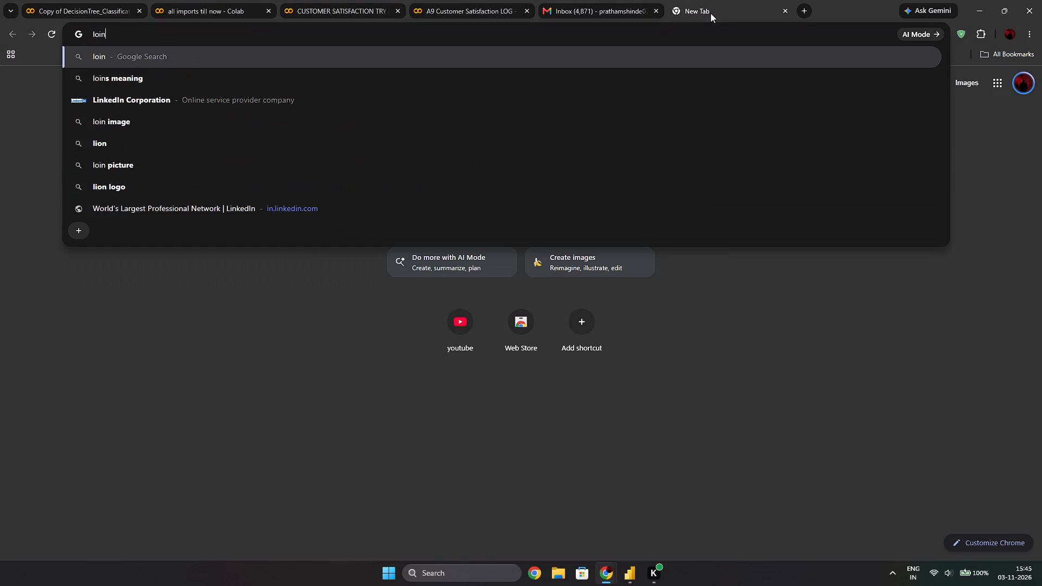
pyautogui.press('Return')
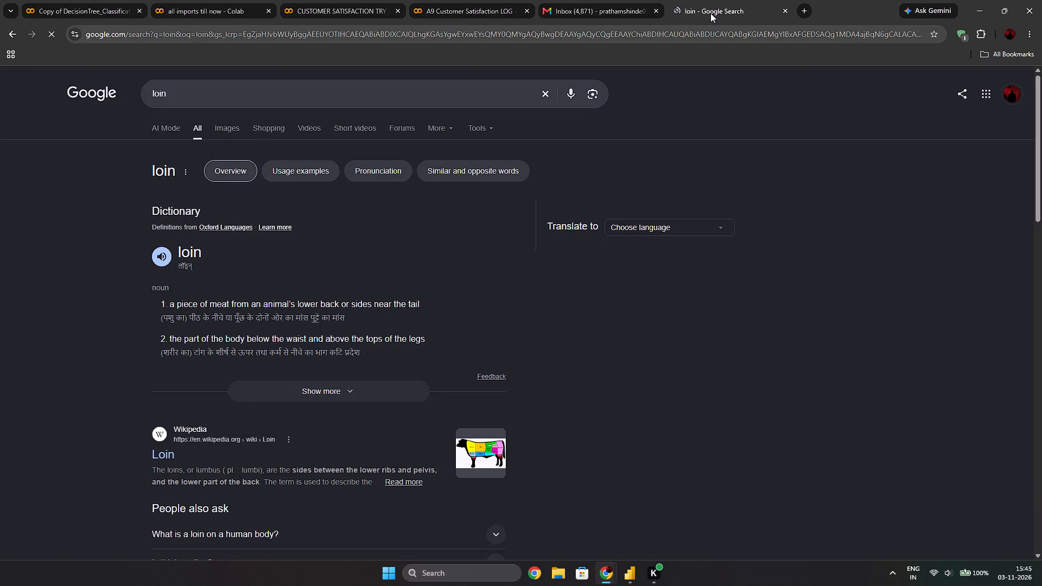
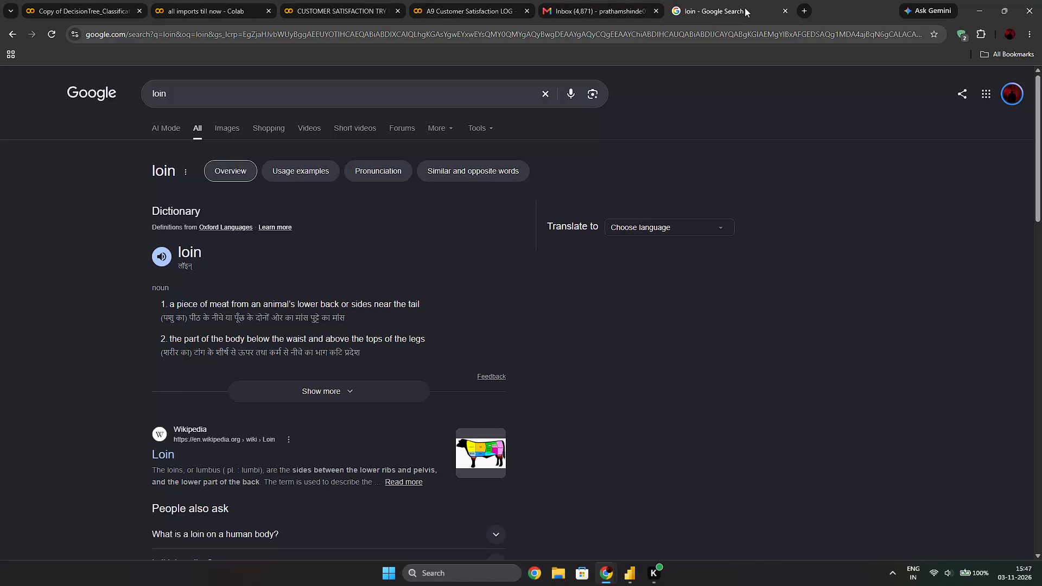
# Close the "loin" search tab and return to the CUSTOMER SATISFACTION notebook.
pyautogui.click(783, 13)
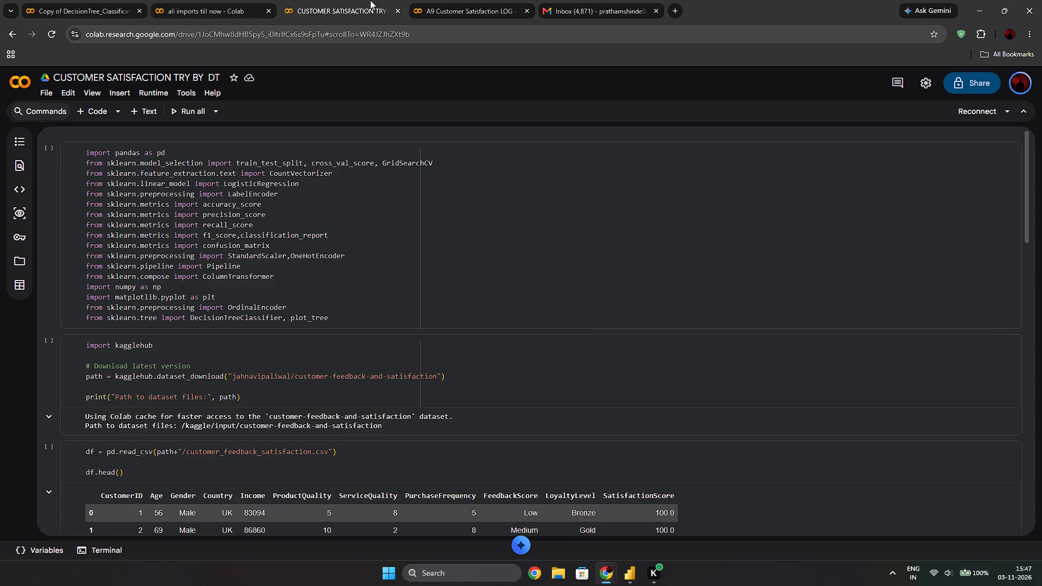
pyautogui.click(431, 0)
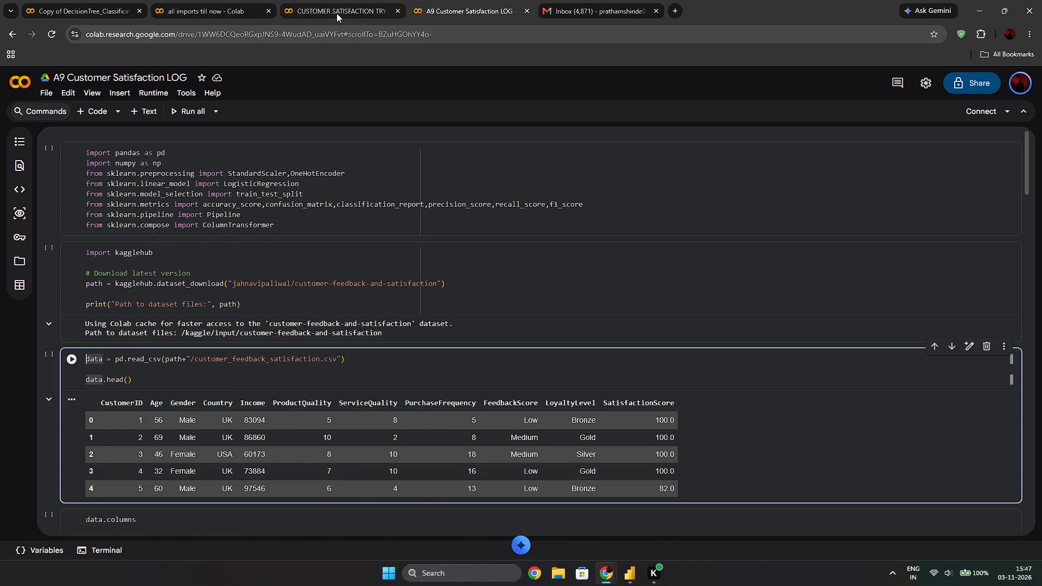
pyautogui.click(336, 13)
# Switch to Power BI and delete the empty measures Measure 2 and Measure from the FactSales table.
pyautogui.click(621, 575)
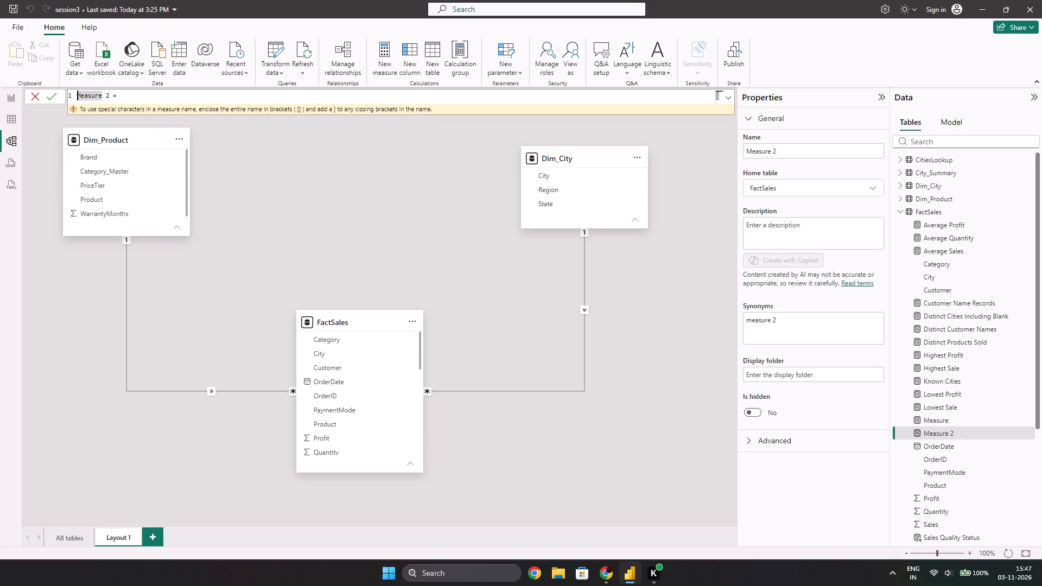
pyautogui.rightClick(950, 431)
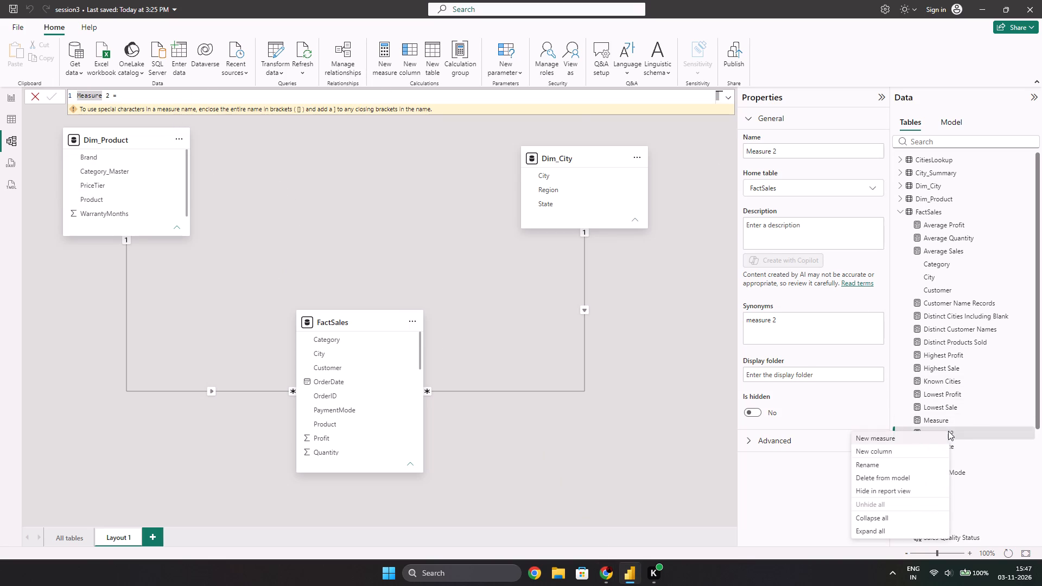
pyautogui.click(887, 480)
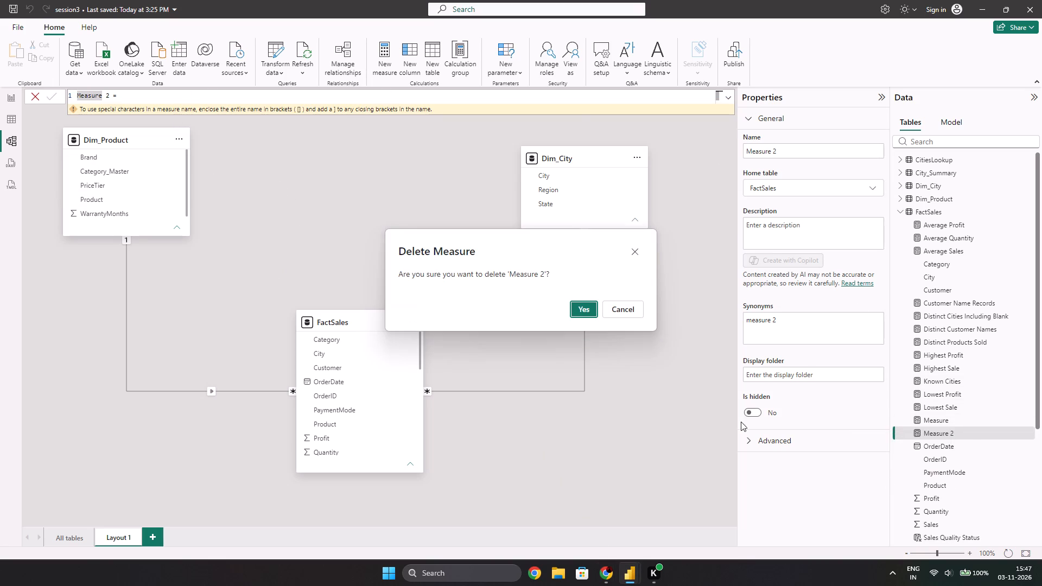
pyautogui.click(579, 309)
pyautogui.rightClick(965, 418)
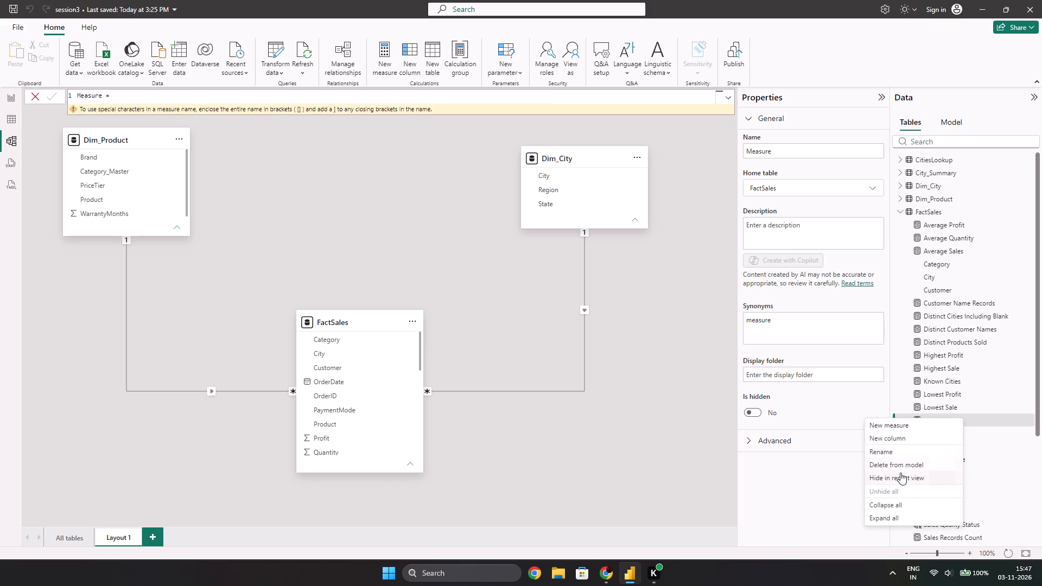
pyautogui.click(912, 467)
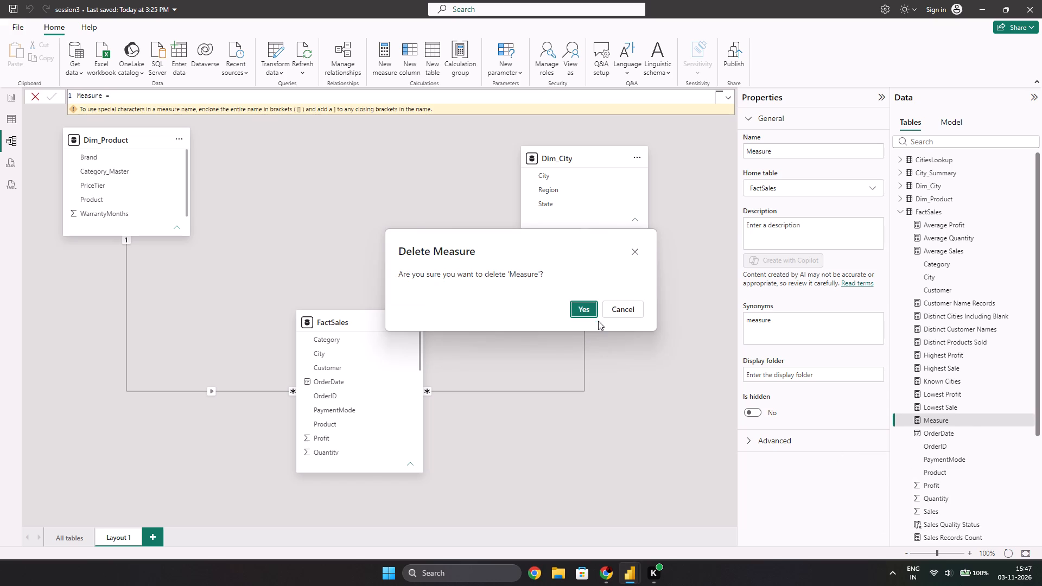
pyautogui.click(589, 311)
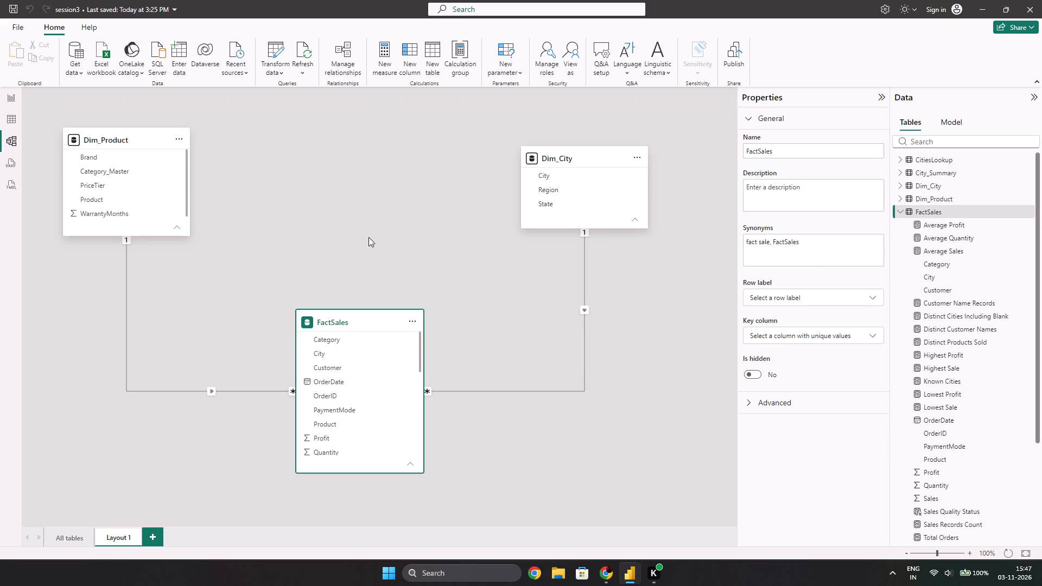
# Copy the complete Estimated Handling Expense formula, including its name line, from the DAX Iterator Functions document.
pyautogui.doubleClick(347, 190)
pyautogui.hotkey('alt', 'Tab')
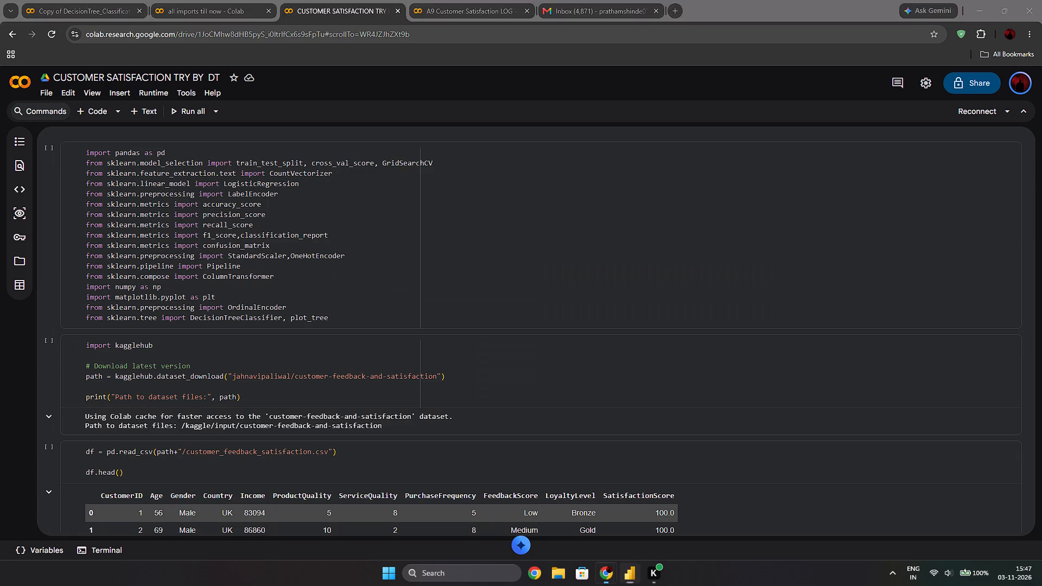
pyautogui.hotkey('alt', 'Tab')
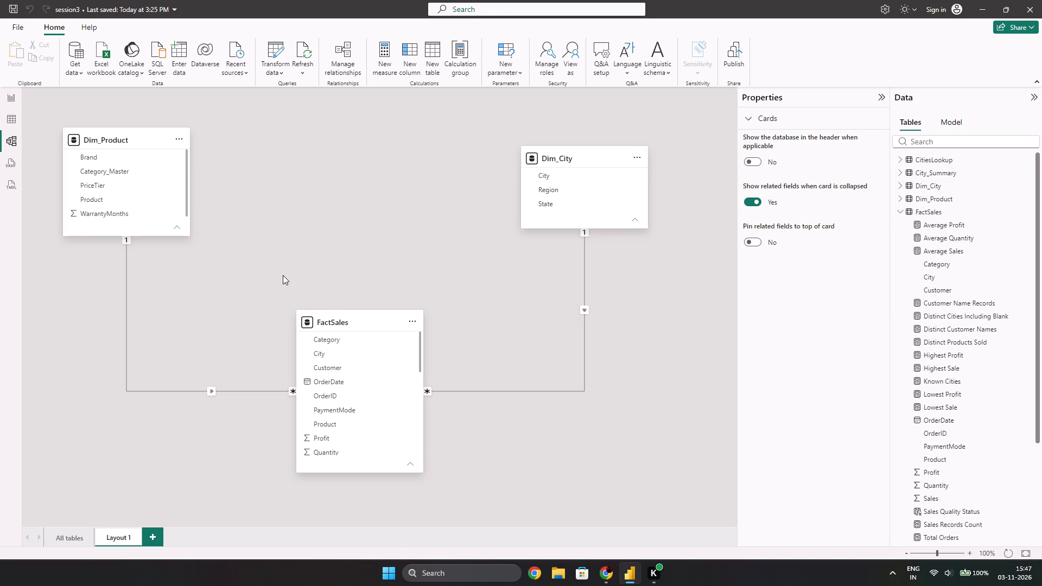
pyautogui.hotkey('alt', 'Tab')
pyautogui.hotkey('alt', 'Tab')
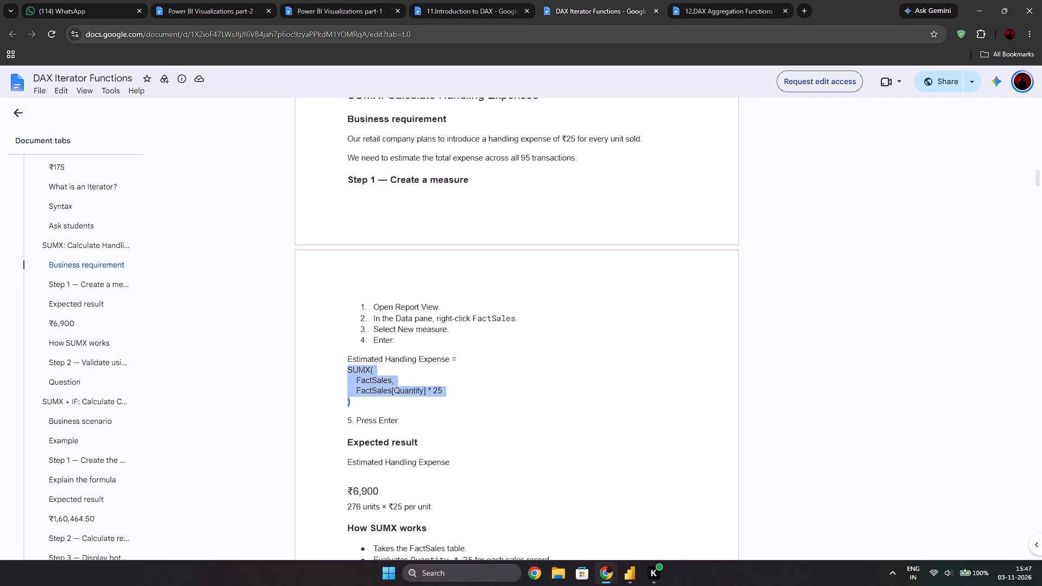
pyautogui.click(367, 404)
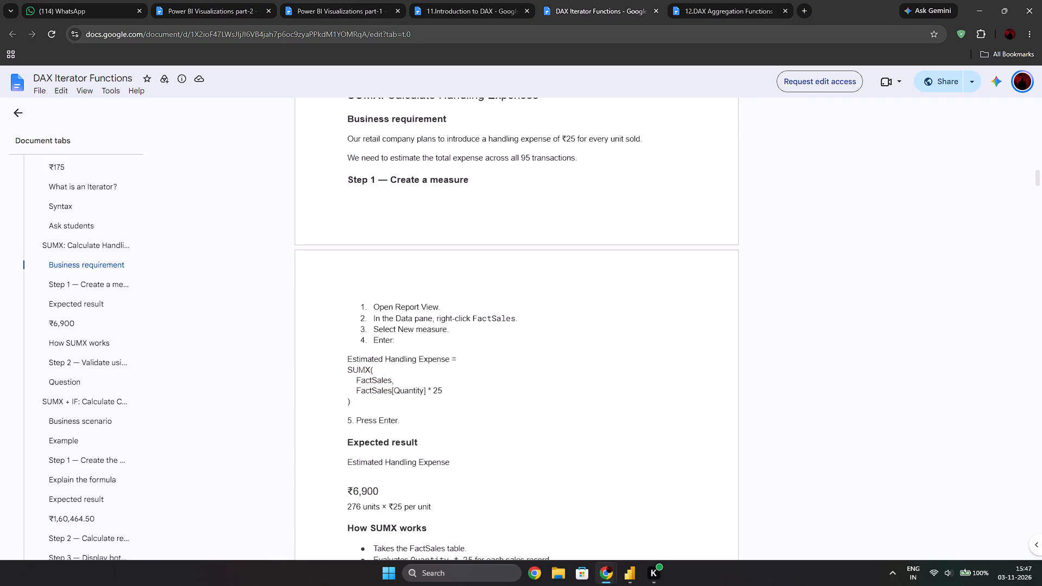
pyautogui.moveTo(367, 404); pyautogui.dragTo(346, 362)
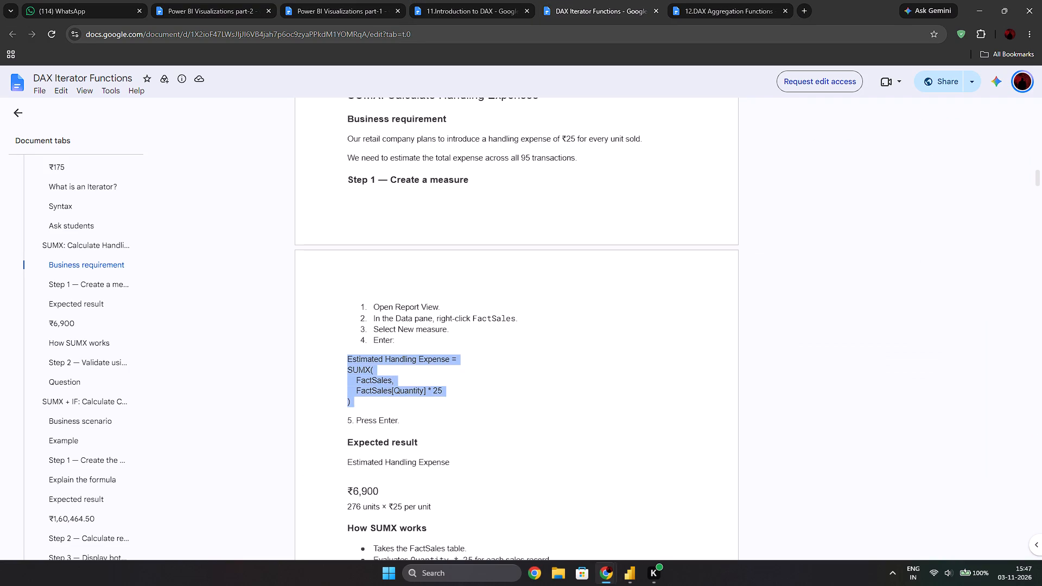
pyautogui.hotkey('ctrl', 'c')
pyautogui.click(608, 412)
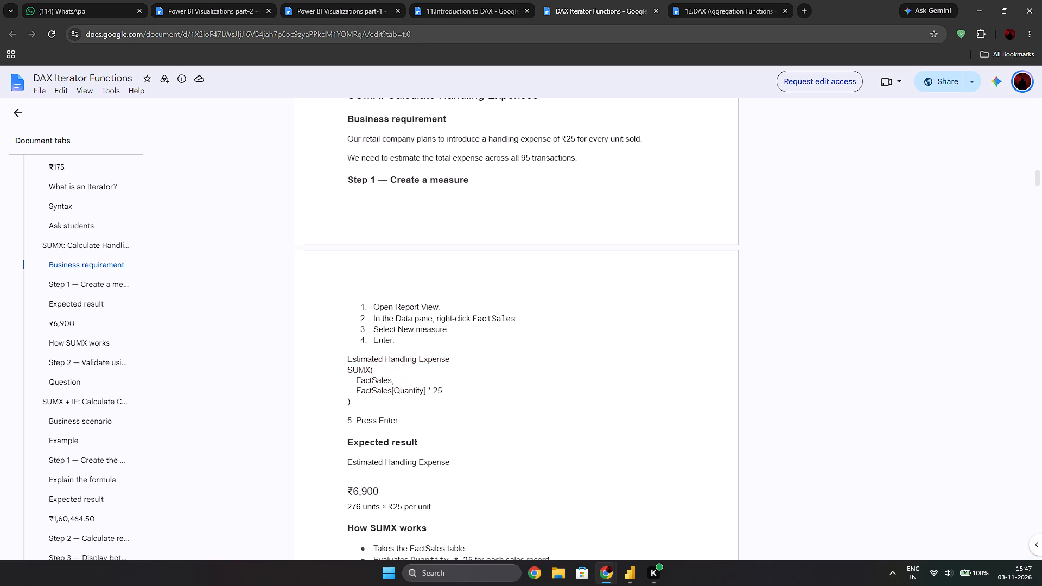
# In Power BI, create the FactSales measure Estimated Handling Expense = SUMX(FactSales, FactSales[Quantity] * 25) from the copied formula.
pyautogui.hotkey('alt', 'Tab')
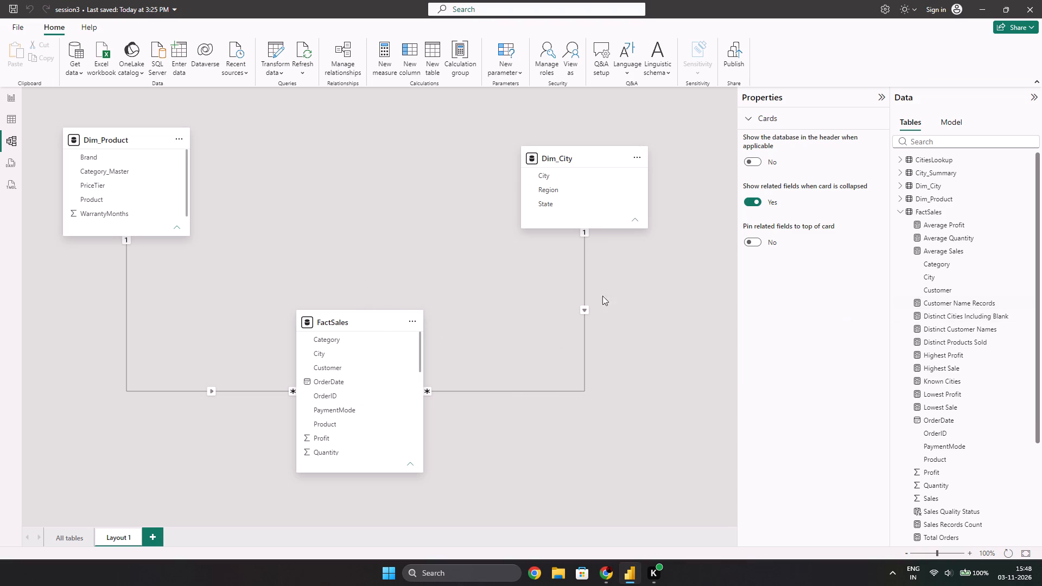
pyautogui.rightClick(331, 326)
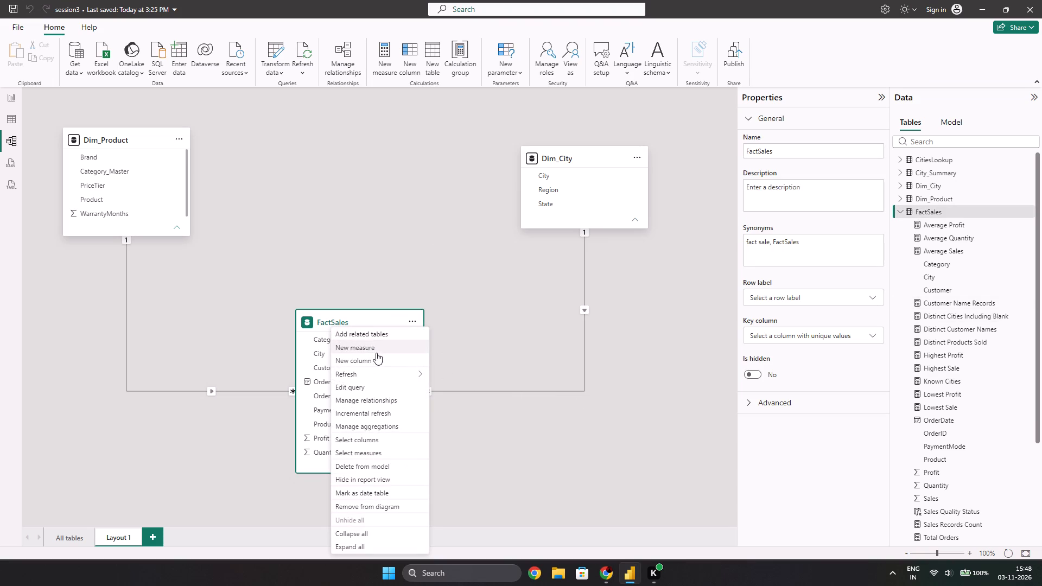
pyautogui.click(391, 347)
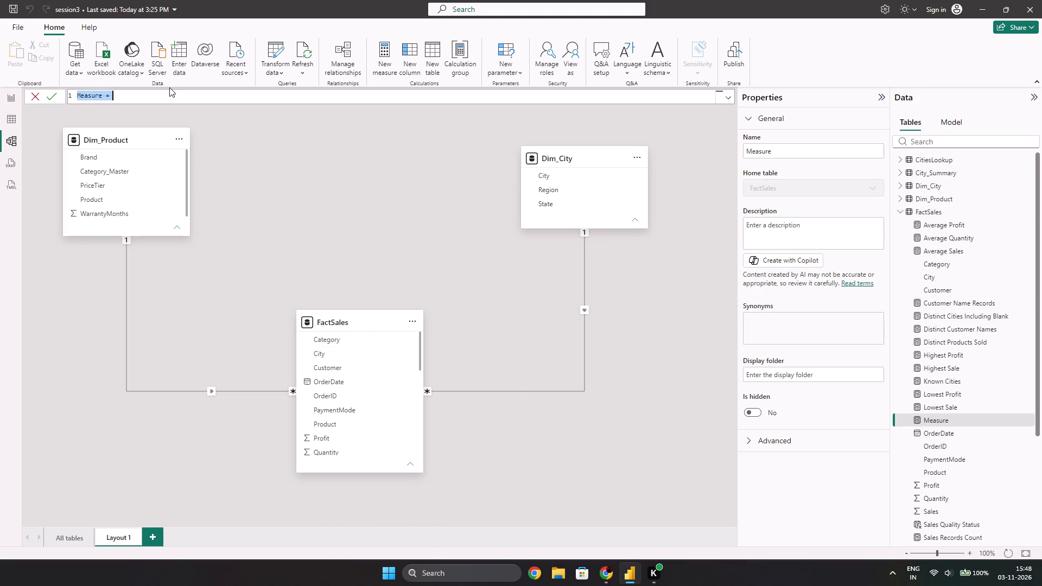
pyautogui.hotkey('ctrl', 'v')
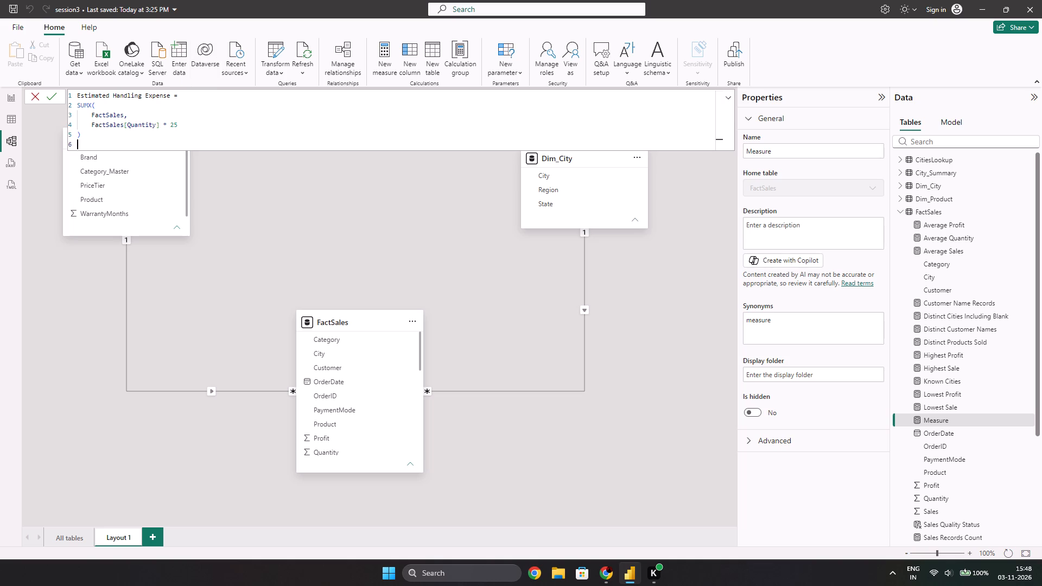
pyautogui.press('Return')
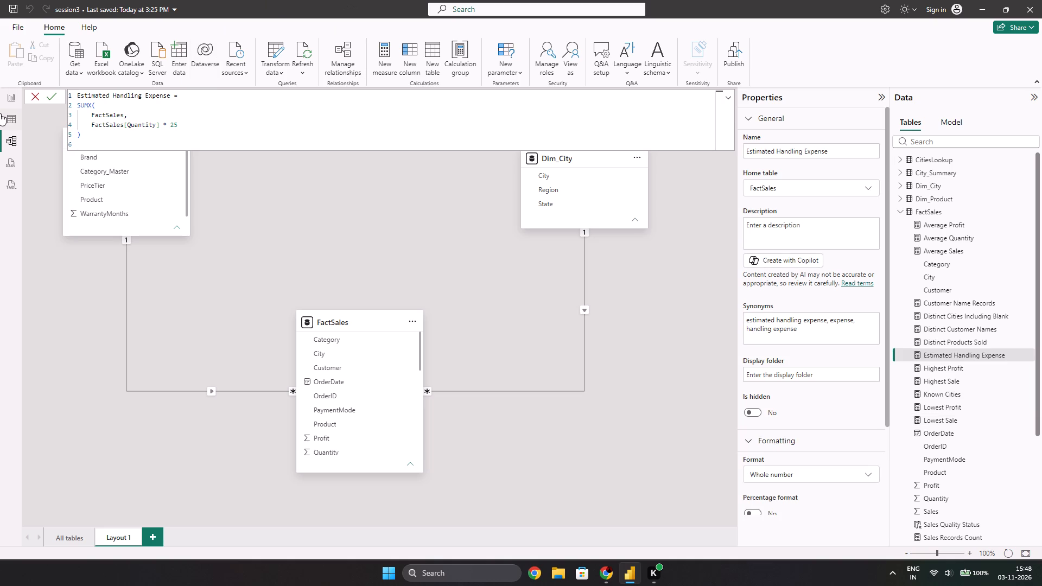
# In Report view, add a KPI visual to Page 7 with Estimated Handling Expense as its value.
pyautogui.click(15, 100)
pyautogui.click(251, 279)
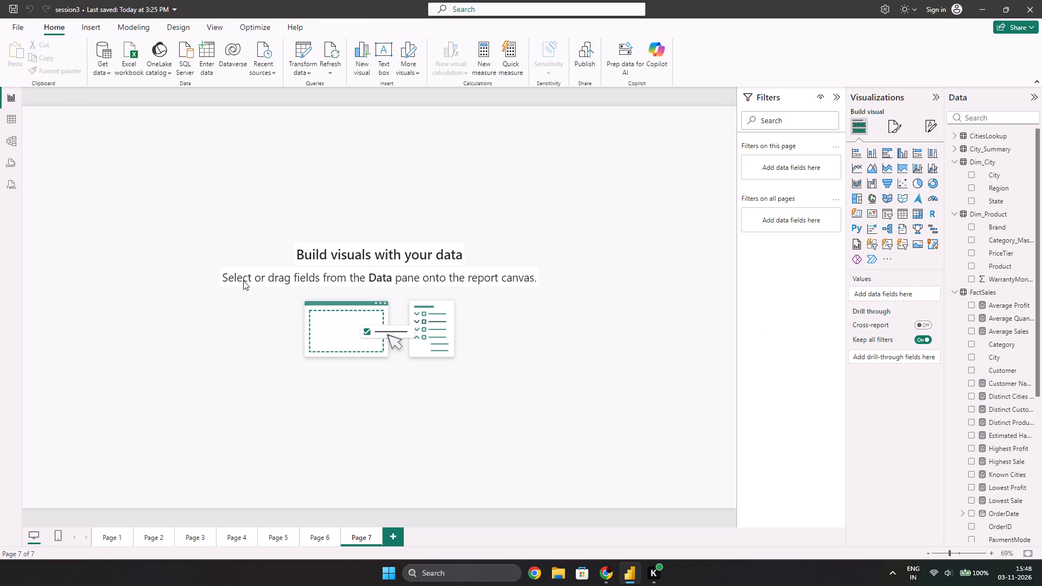
pyautogui.hotkey('alt', 'Tab')
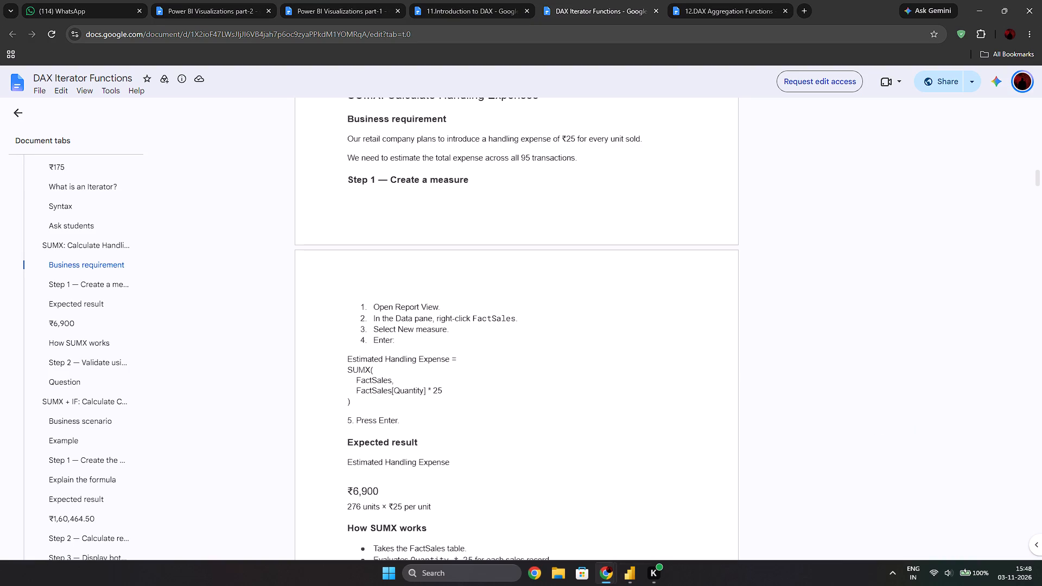
pyautogui.hotkey('alt', 'Tab')
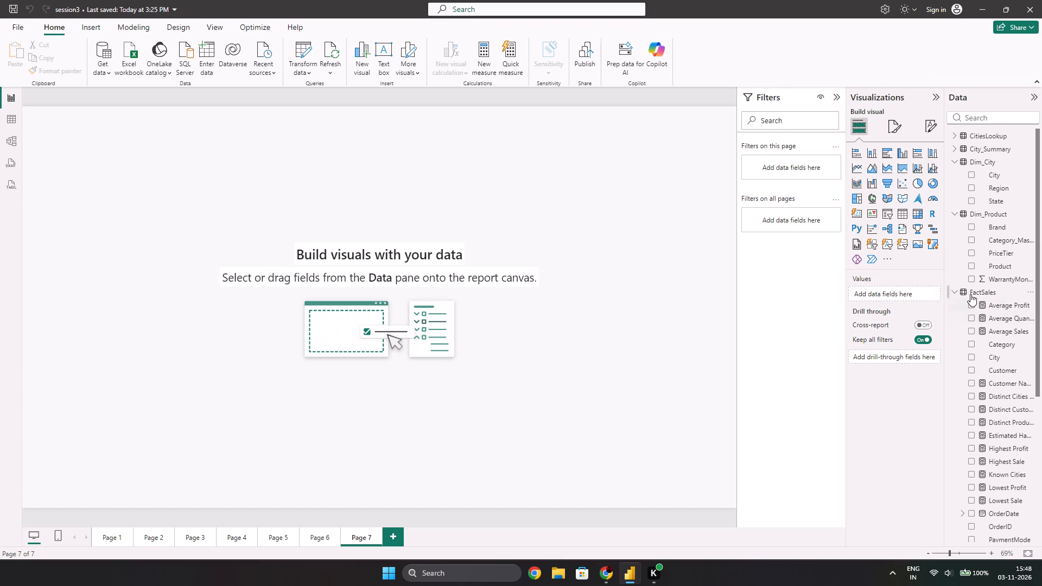
pyautogui.click(970, 438)
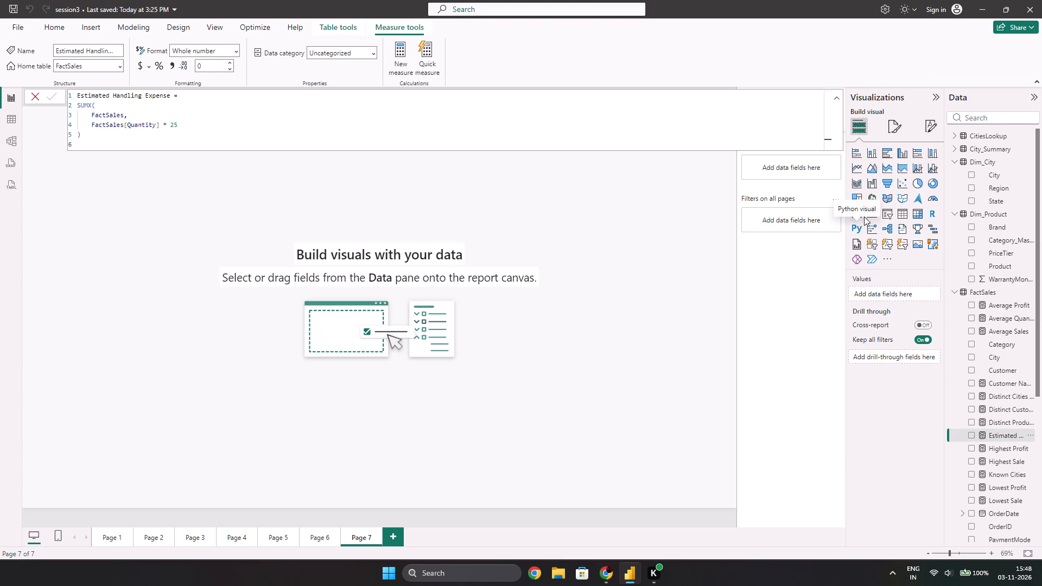
pyautogui.click(866, 216)
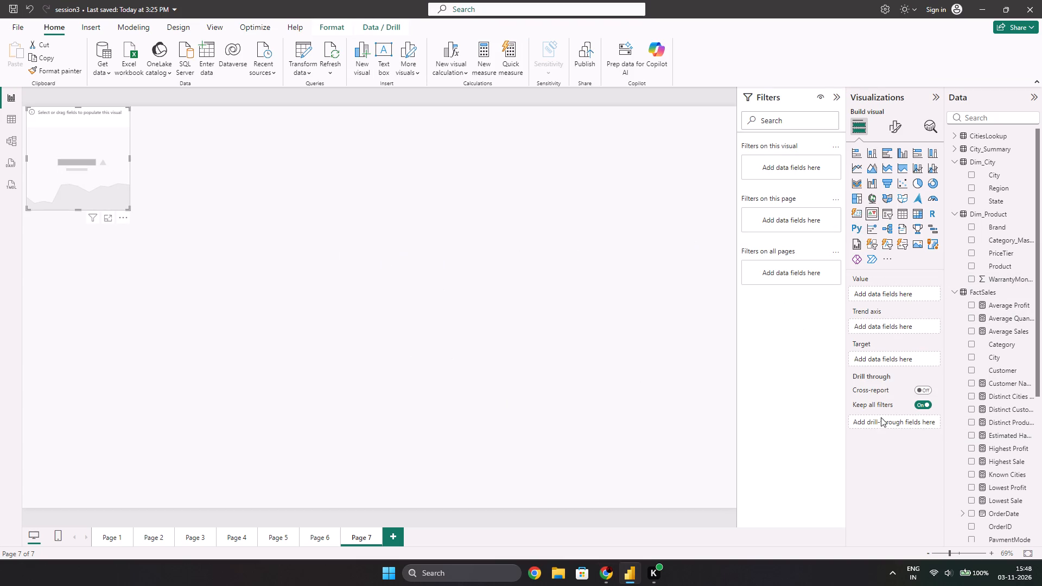
pyautogui.click(973, 435)
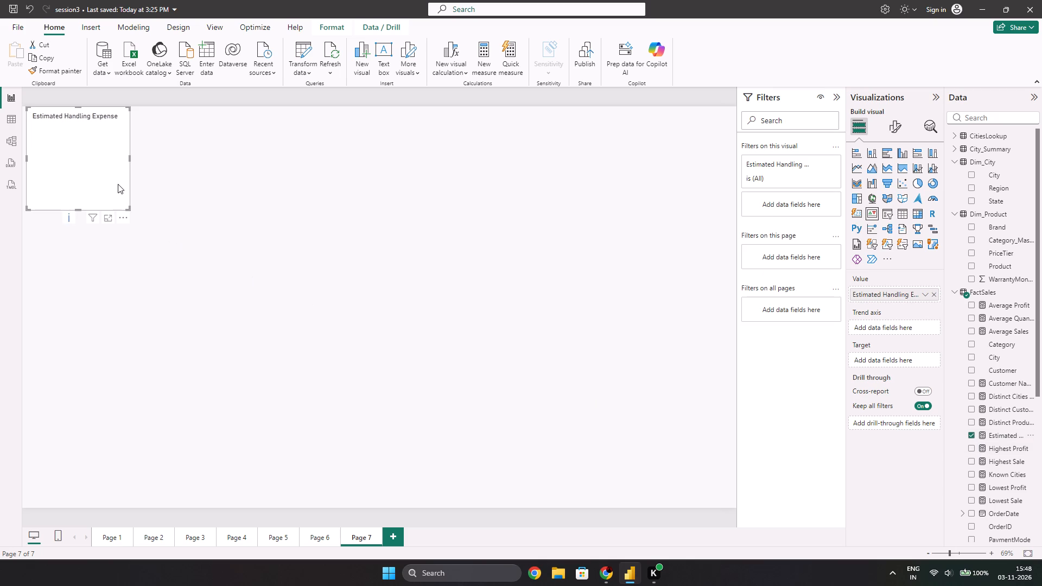
# Change the Estimated Handling Expense KPI to a card visual and place it in the upper-left corner of the report page.
pyautogui.click(91, 173)
pyautogui.moveTo(87, 174); pyautogui.dragTo(123, 197)
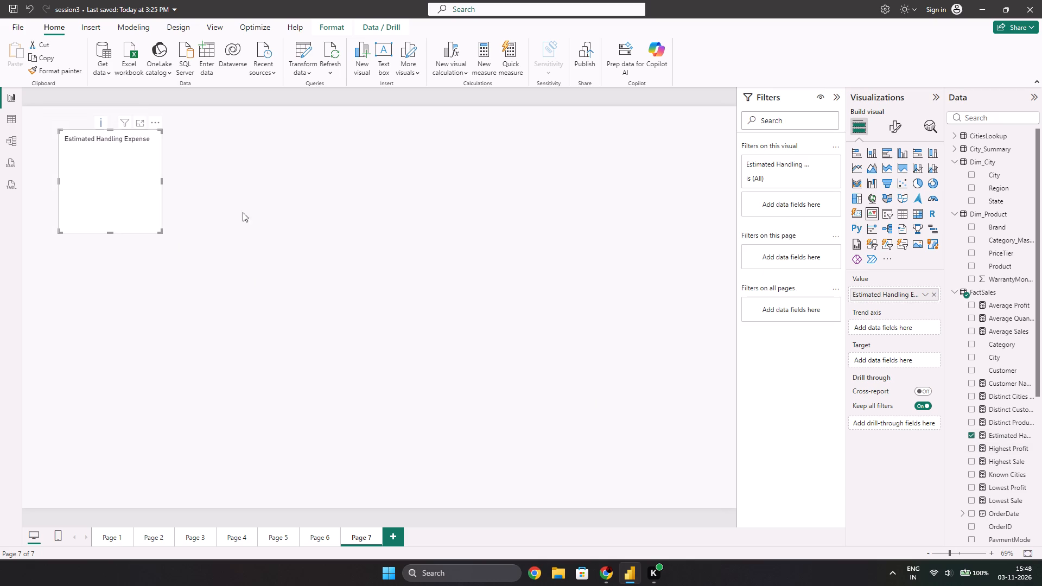
pyautogui.click(859, 218)
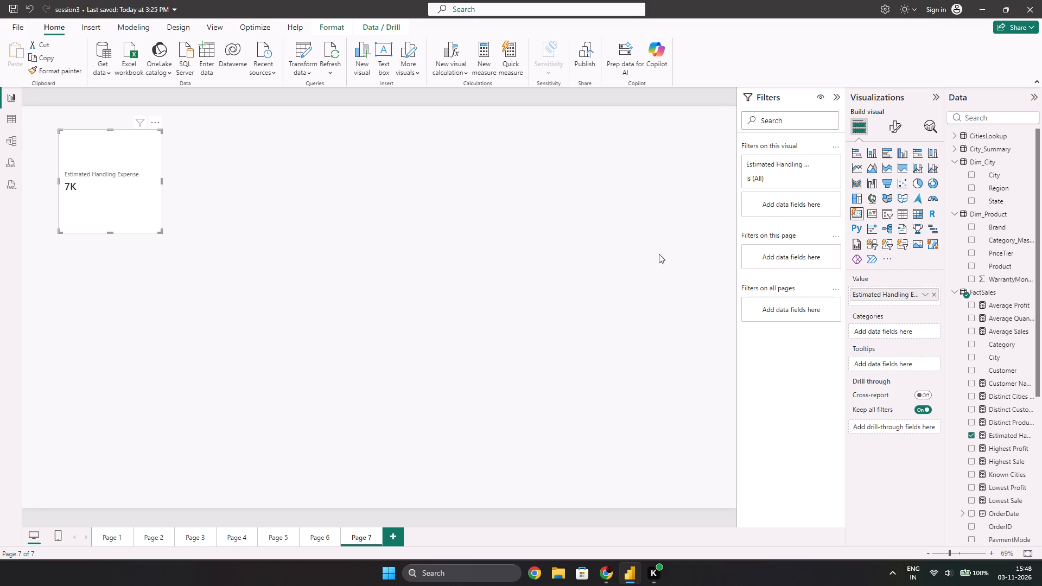
pyautogui.moveTo(106, 192); pyautogui.dragTo(93, 182)
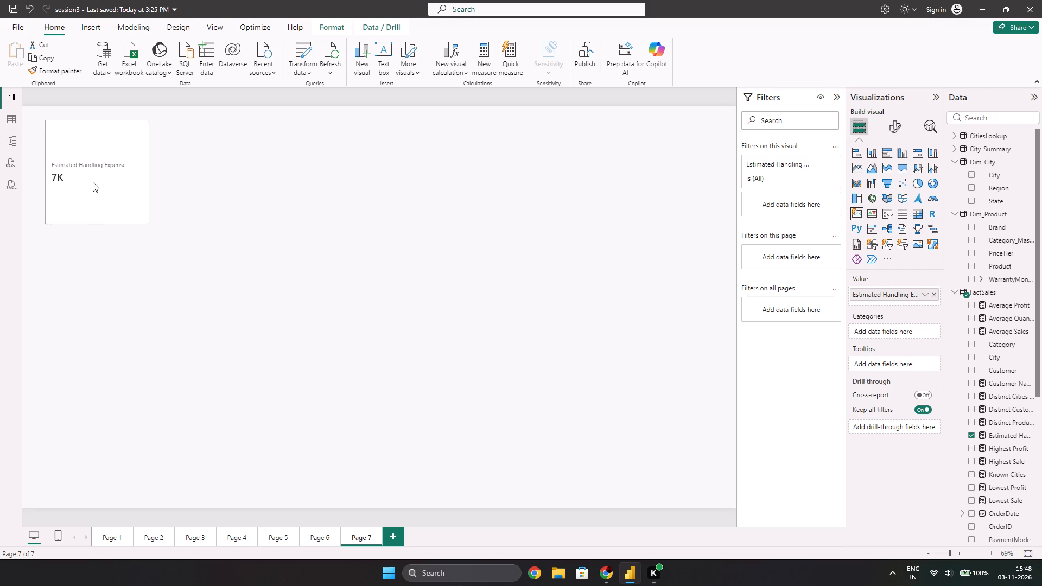
pyautogui.moveTo(93, 182); pyautogui.dragTo(66, 165)
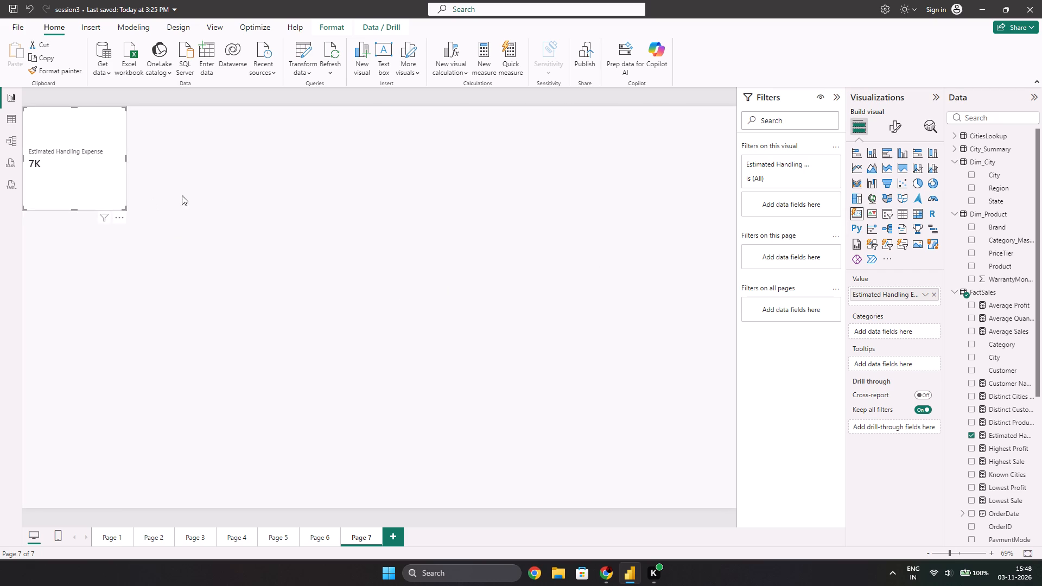
pyautogui.doubleClick(309, 197)
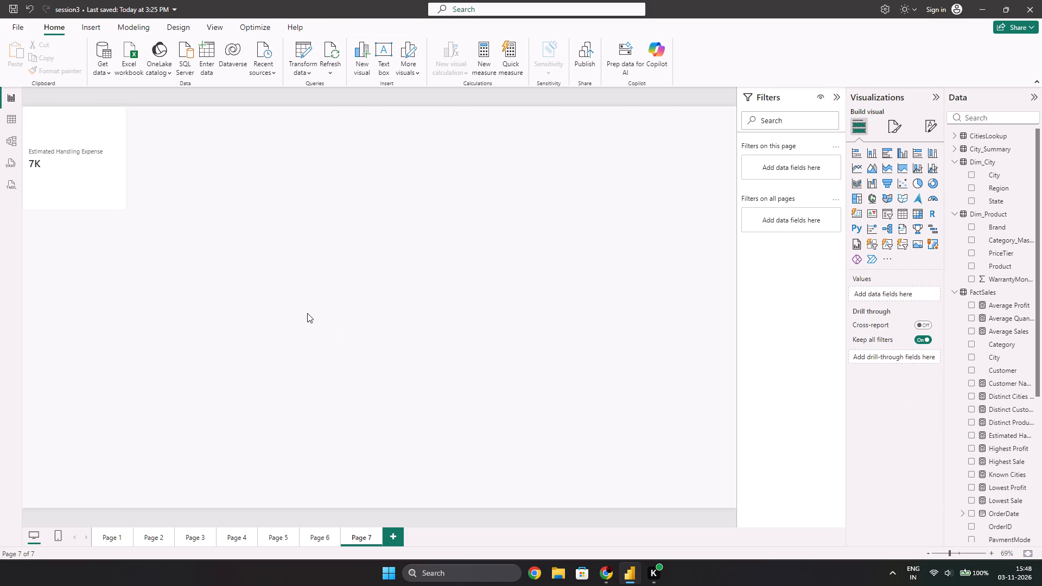
# Compare the handling expense card with the DAX Iterator Functions document, and read its SUMX explanation, validation section and conditional discount scenario.
pyautogui.hotkey('alt', 'Tab')
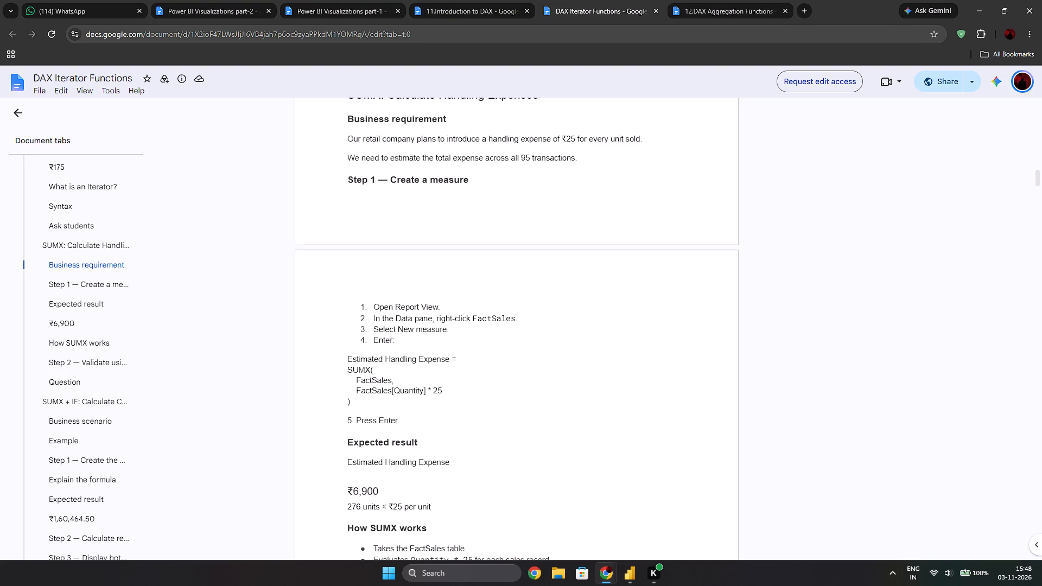
pyautogui.hotkey('alt', 'Tab')
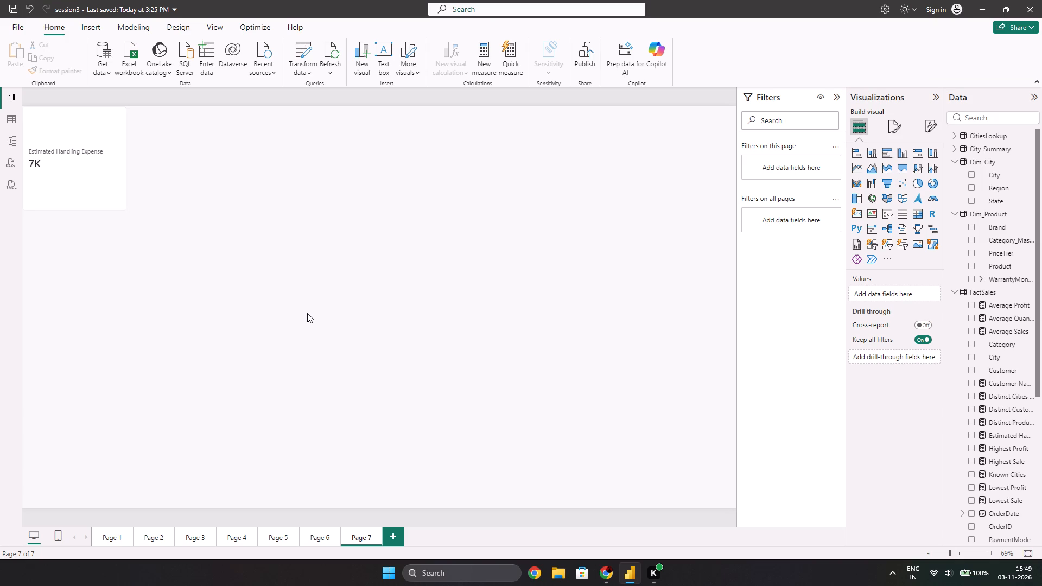
pyautogui.hotkey('alt', 'Tab')
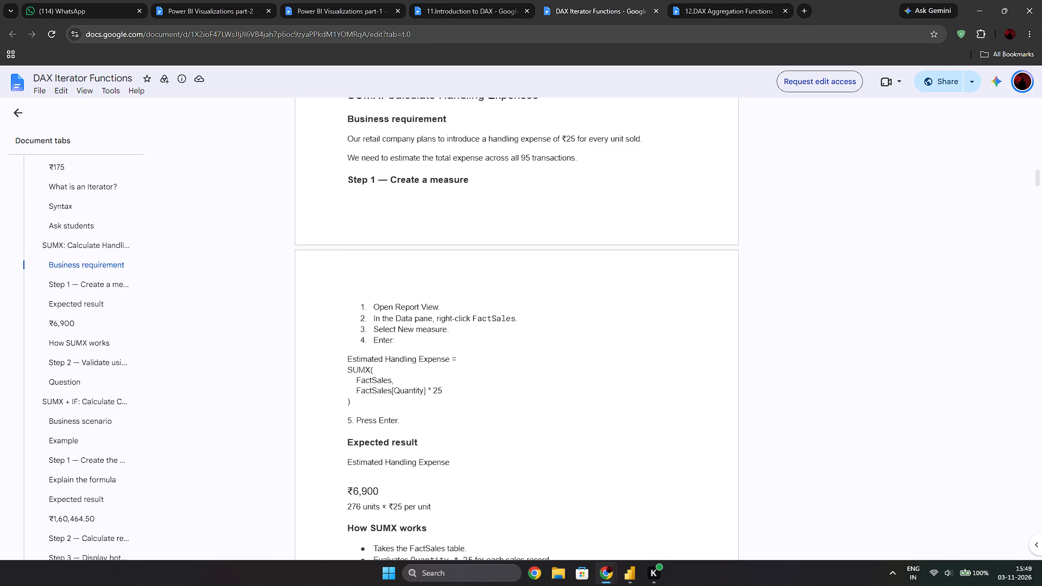
pyautogui.scroll(-1, 423, 408)
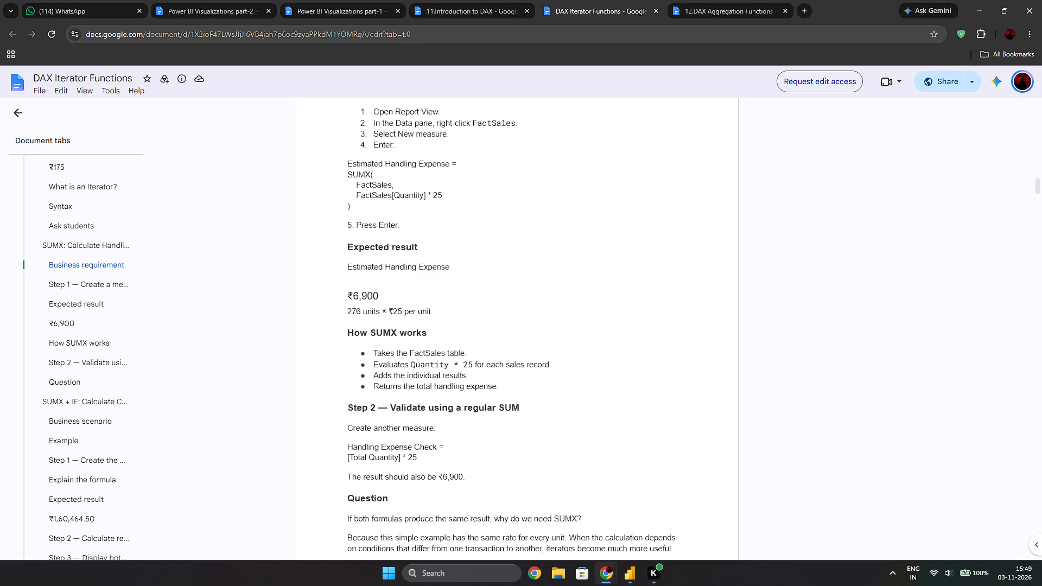
pyautogui.scroll(-1, 380, 406)
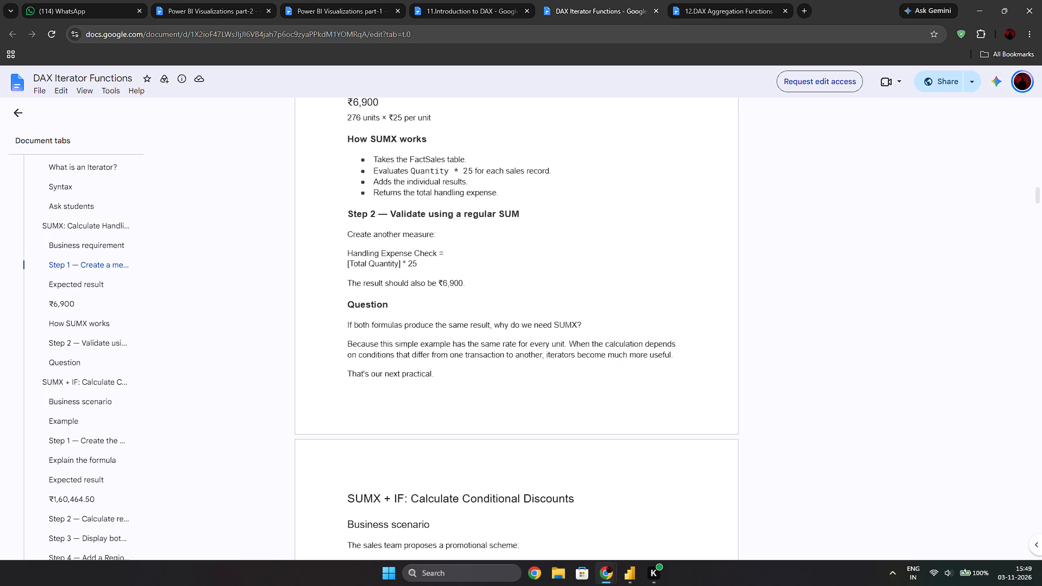
pyautogui.scroll(-1, 431, 328)
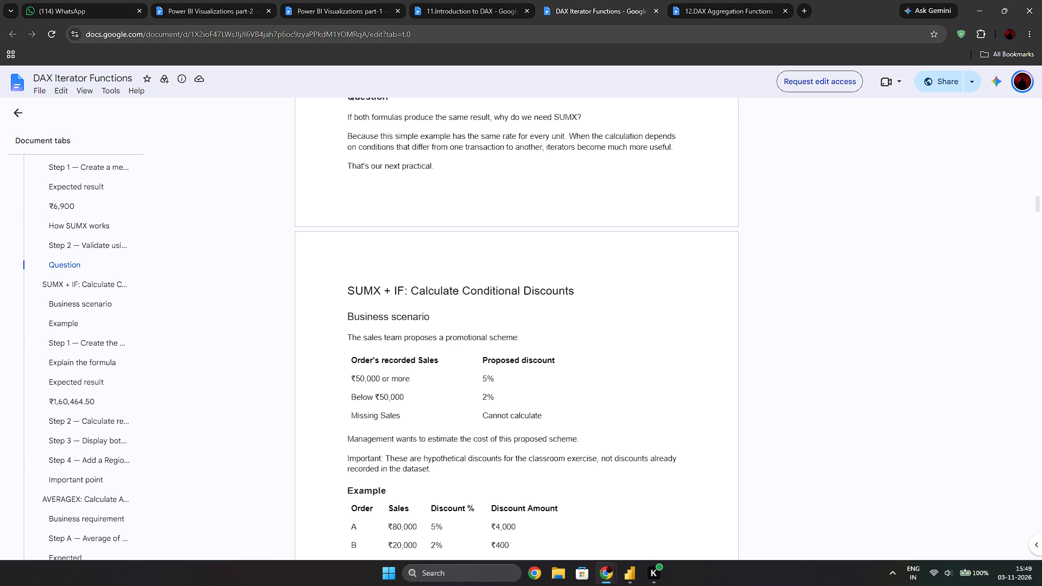
# Copy the complete Proposed Discount formula, from its name line through the closing brackets on the following page of the document.
pyautogui.scroll(-2, 420, 381)
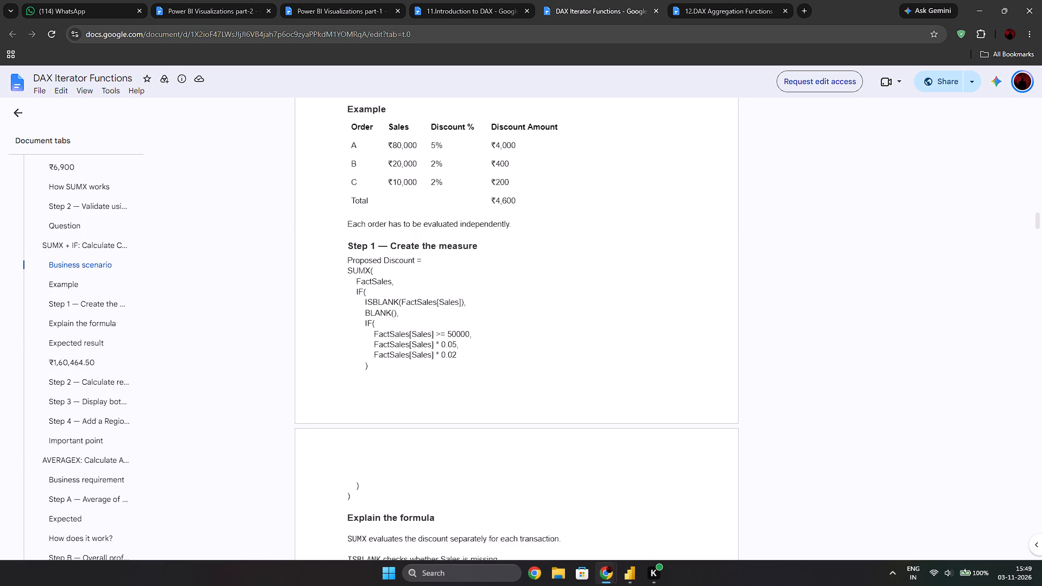
pyautogui.moveTo(378, 368); pyautogui.dragTo(340, 256)
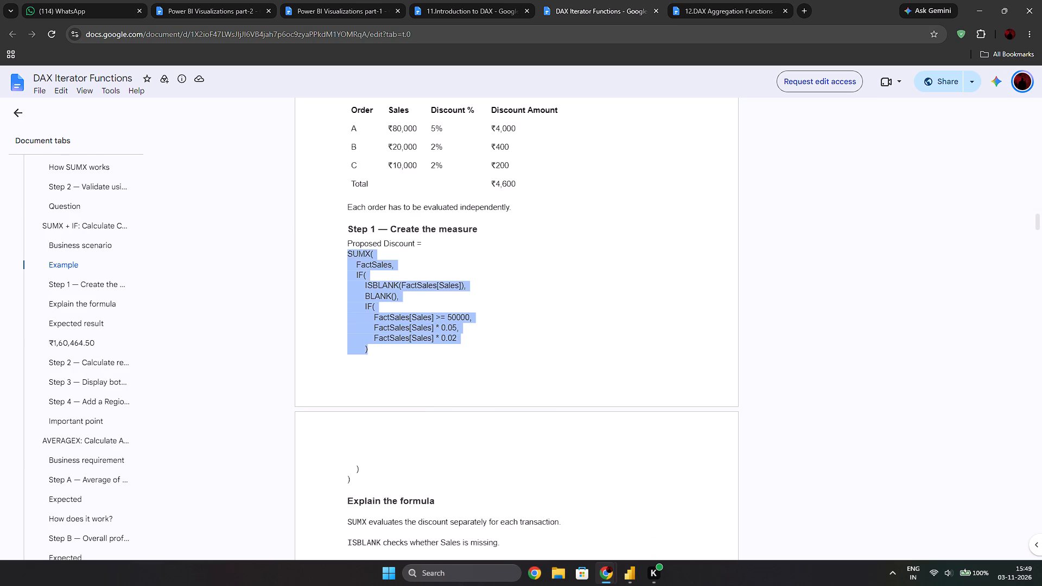
pyautogui.moveTo(340, 256); pyautogui.dragTo(340, 243)
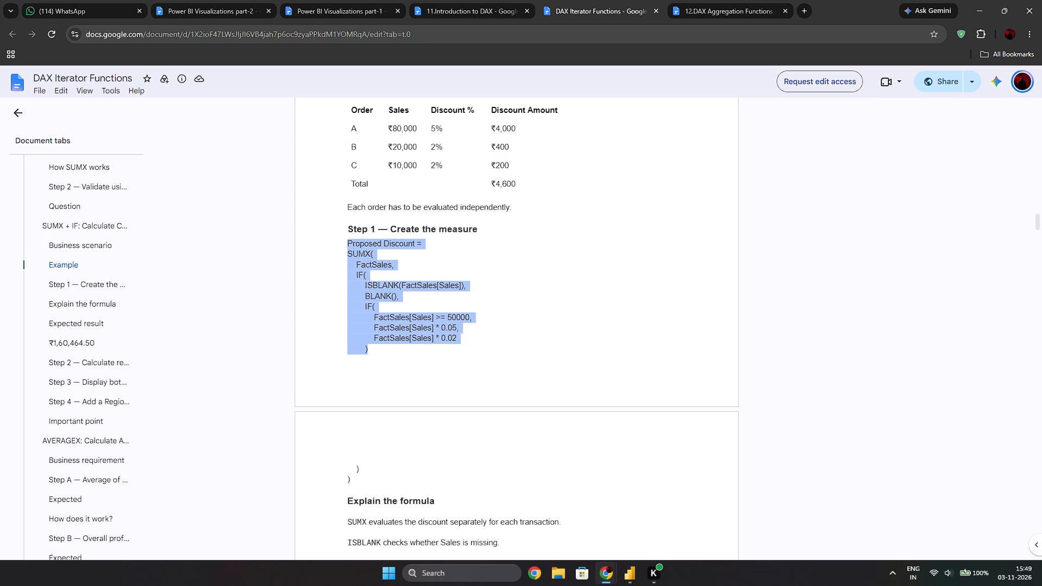
pyautogui.click(355, 484)
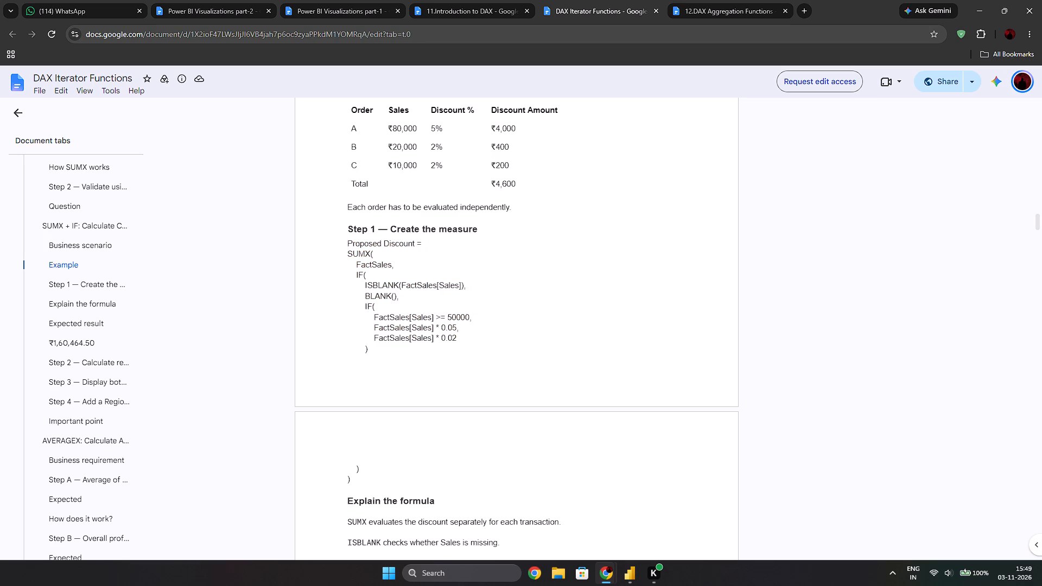
pyautogui.moveTo(355, 484); pyautogui.dragTo(347, 247)
pyautogui.hotkey('ctrl', 'c')
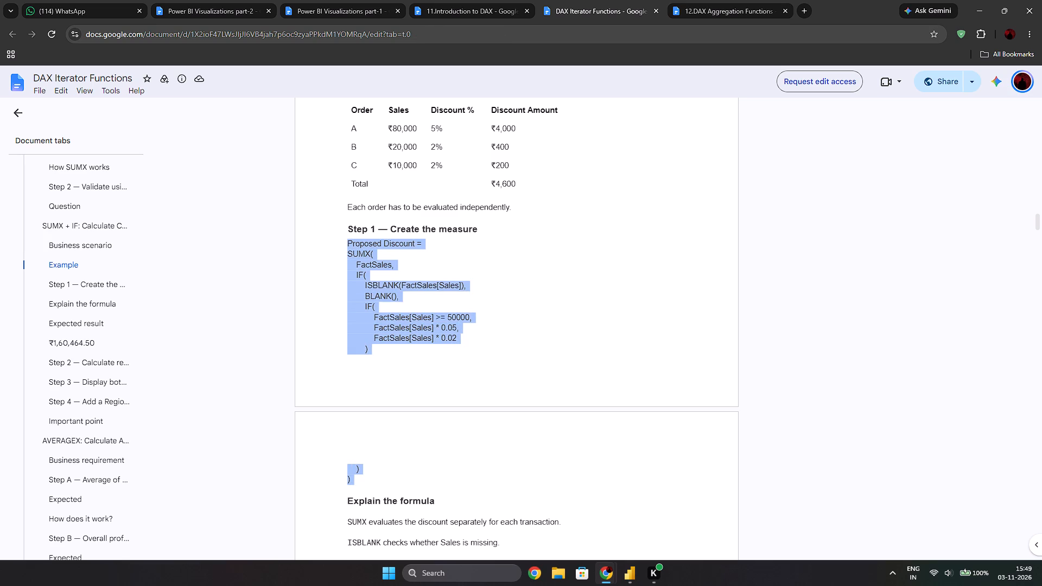
pyautogui.click(539, 298)
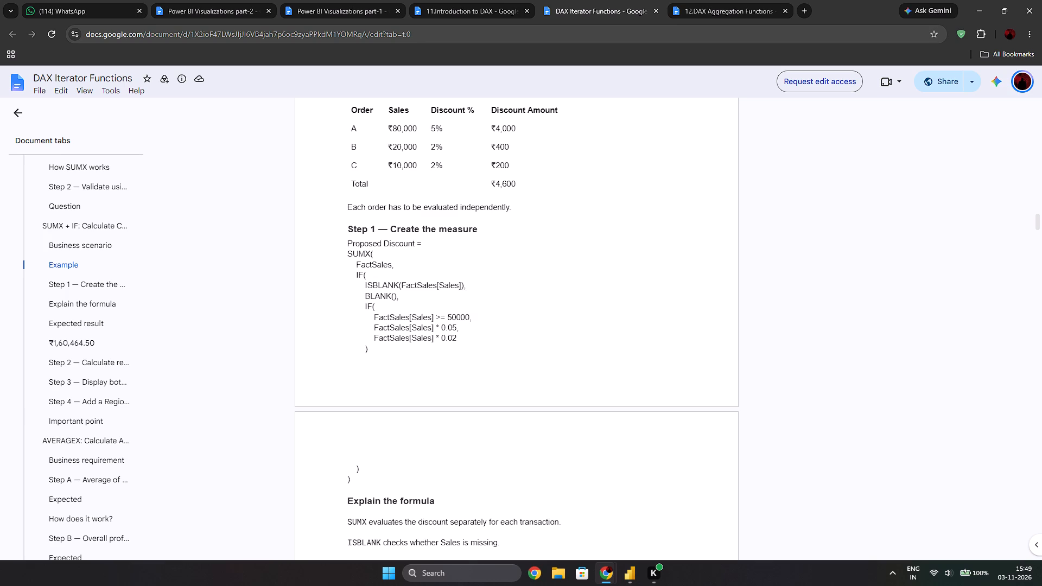
pyautogui.scroll(-1, 456, 378)
pyautogui.scroll(1, 456, 379)
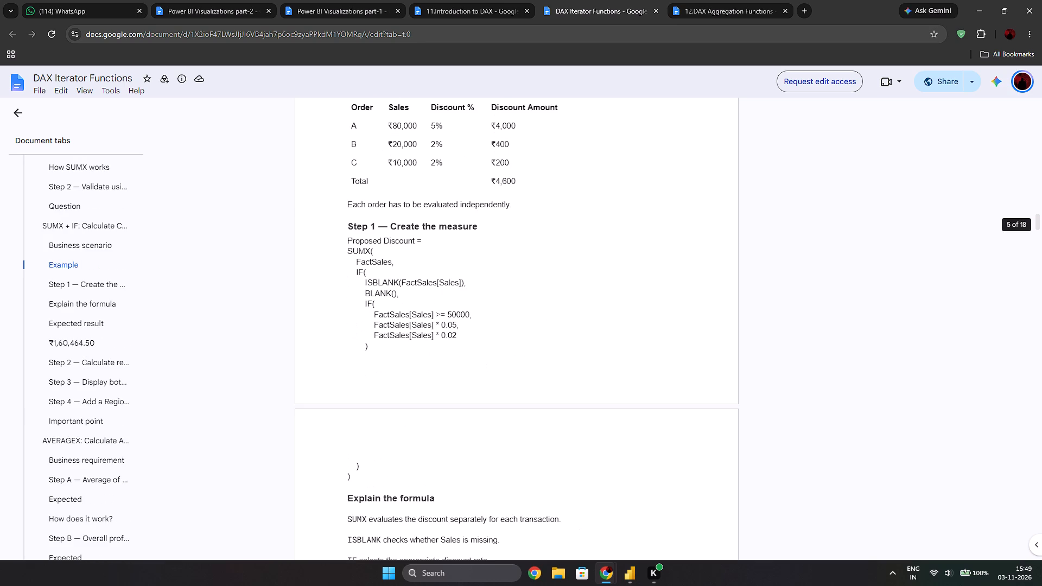
# In Power BI, create the FactSales measure Proposed Discount from the copied SUMX and IF formula with 5% and 2% rates.
pyautogui.hotkey('alt', 'Tab')
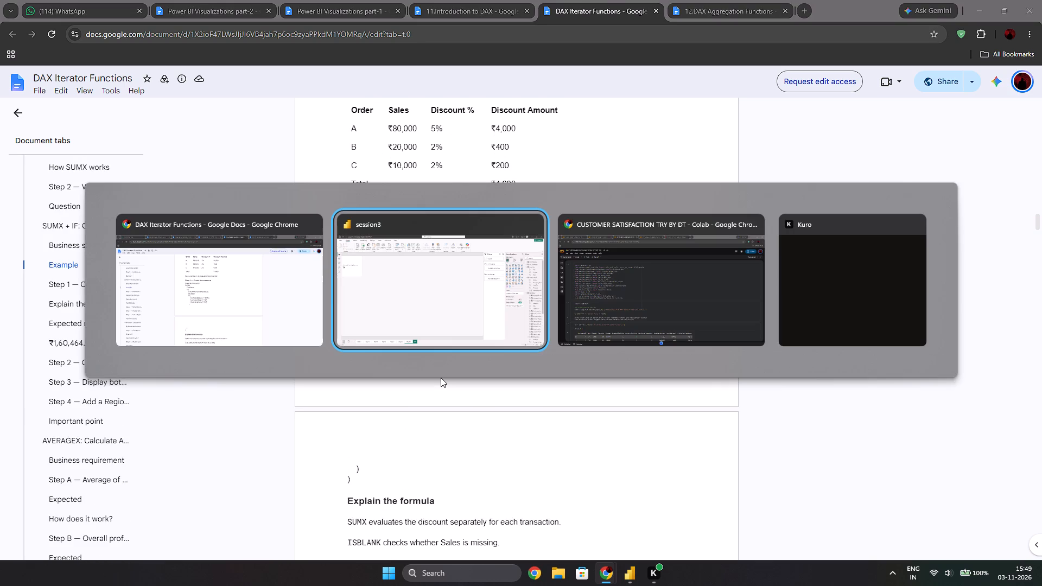
pyautogui.click(359, 281)
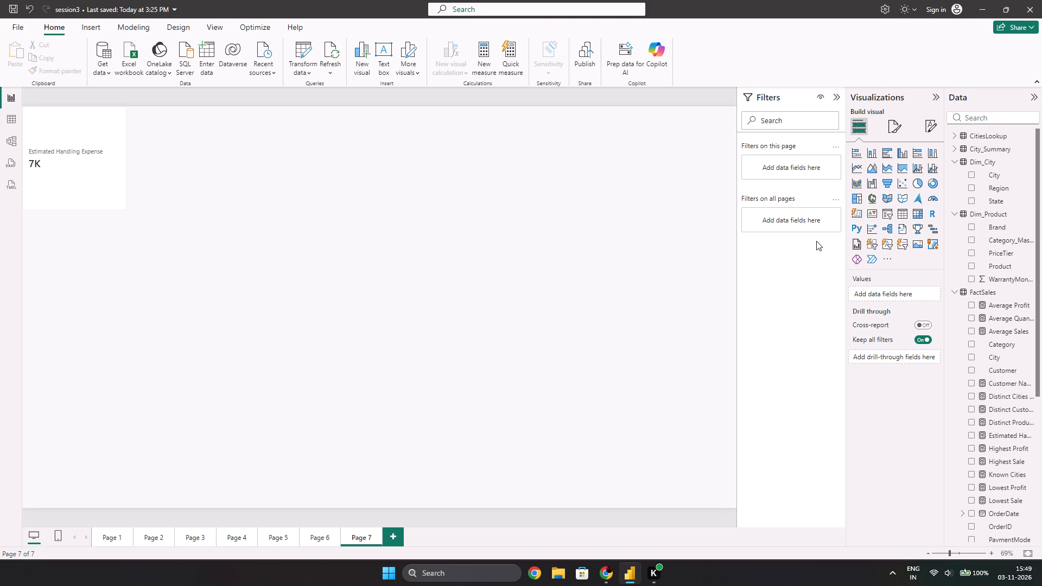
pyautogui.rightClick(982, 294)
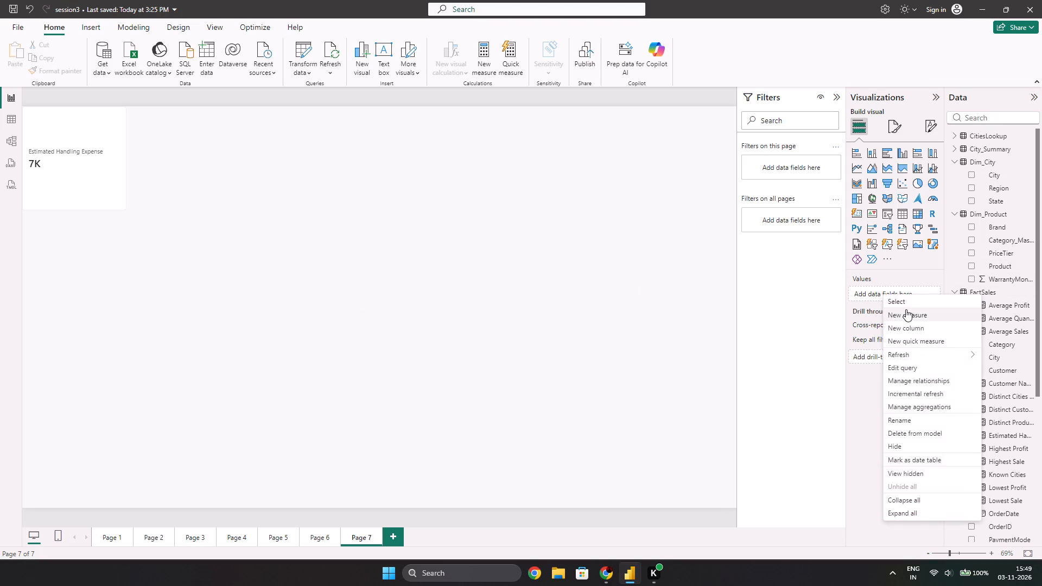
pyautogui.click(906, 309)
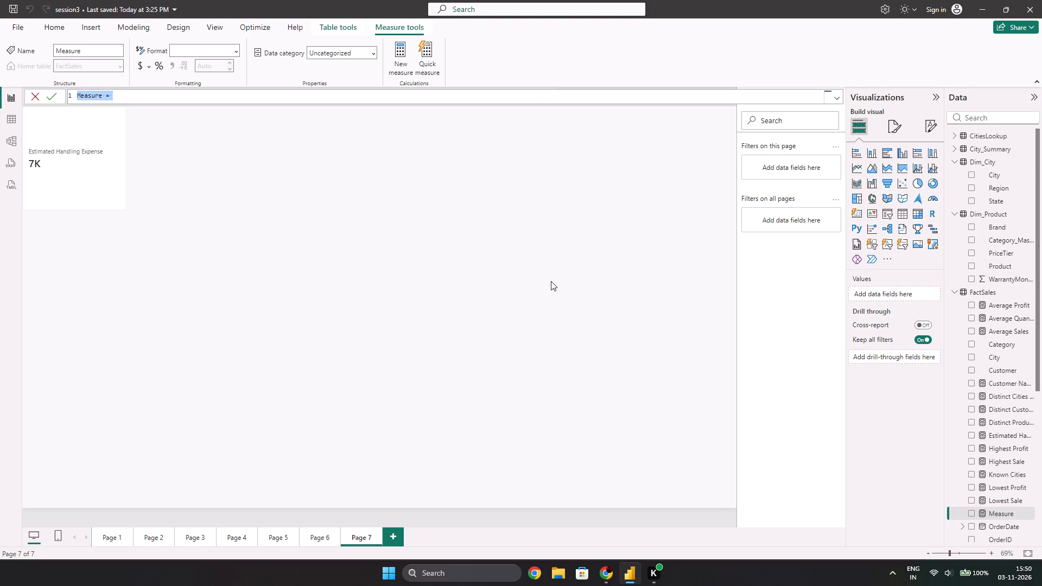
pyautogui.hotkey('ctrl', 'v')
pyautogui.press('Return')
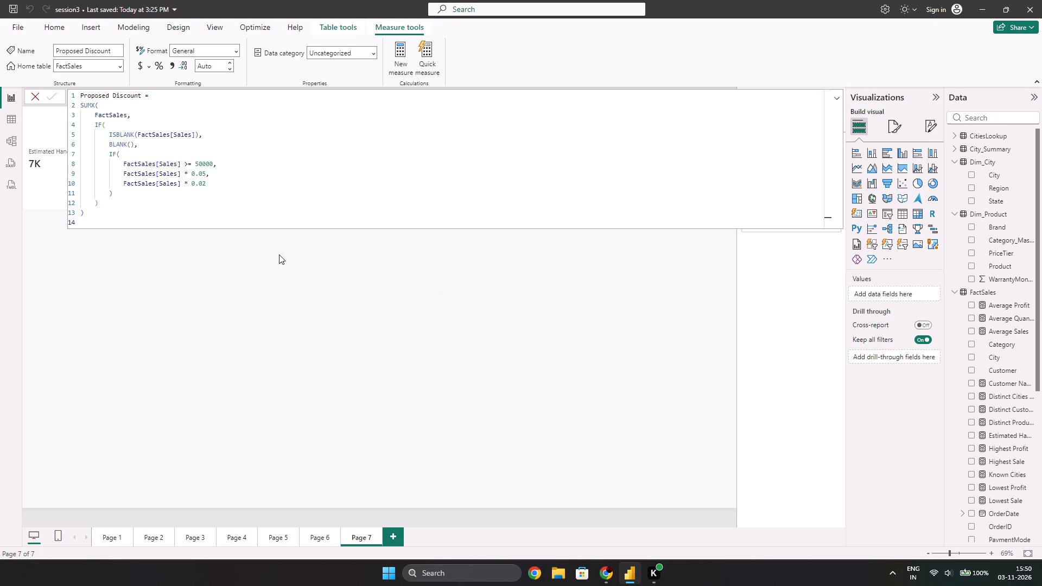
# Add a card visual showing Proposed Discount to Page 7 and place it directly beside the Estimated Handling Expense card.
pyautogui.scroll(-1, 995, 421)
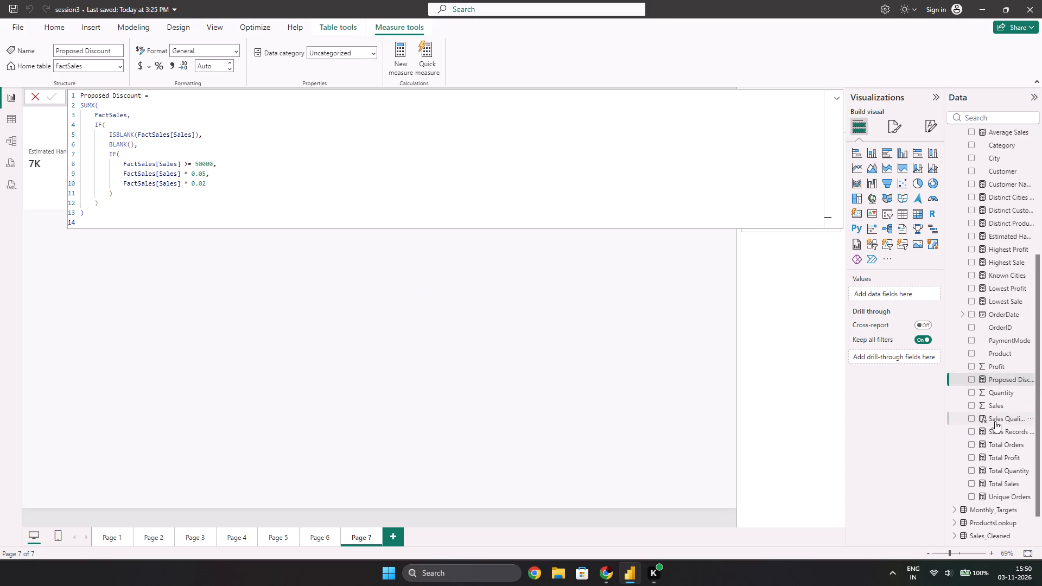
pyautogui.click(972, 378)
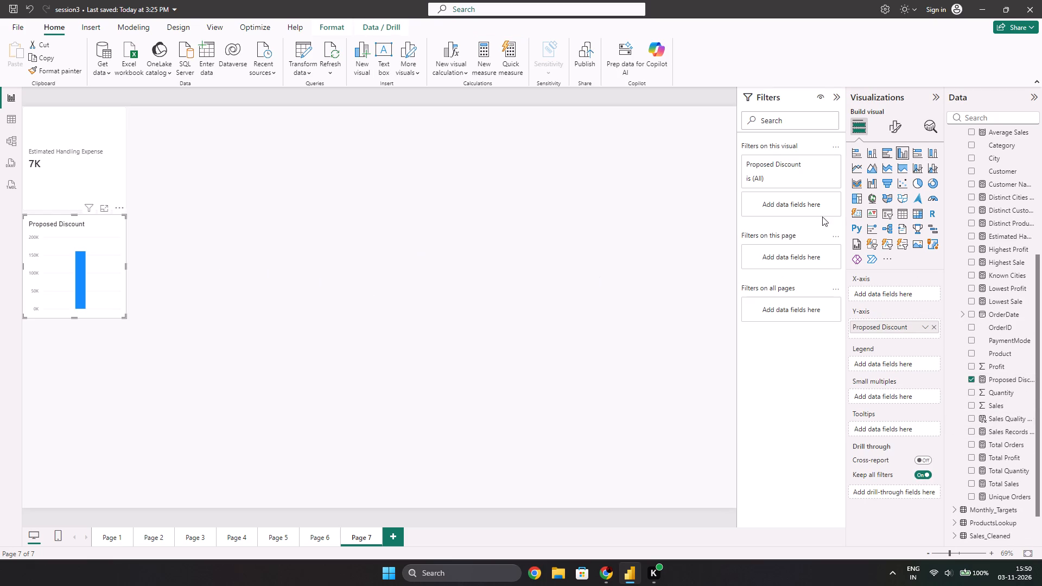
pyautogui.click(860, 213)
pyautogui.moveTo(80, 275); pyautogui.dragTo(205, 220)
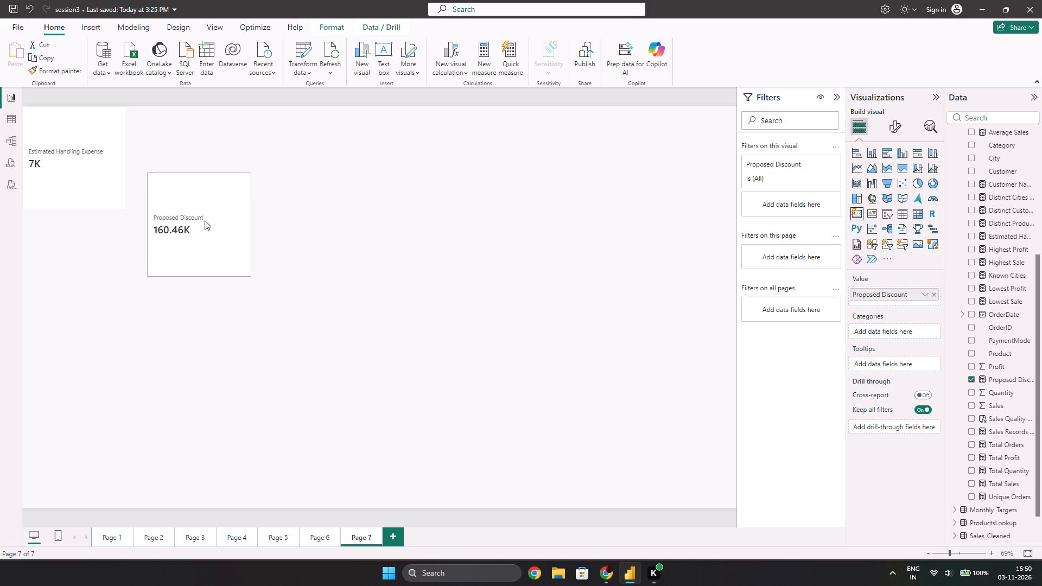
pyautogui.moveTo(205, 220); pyautogui.dragTo(182, 167)
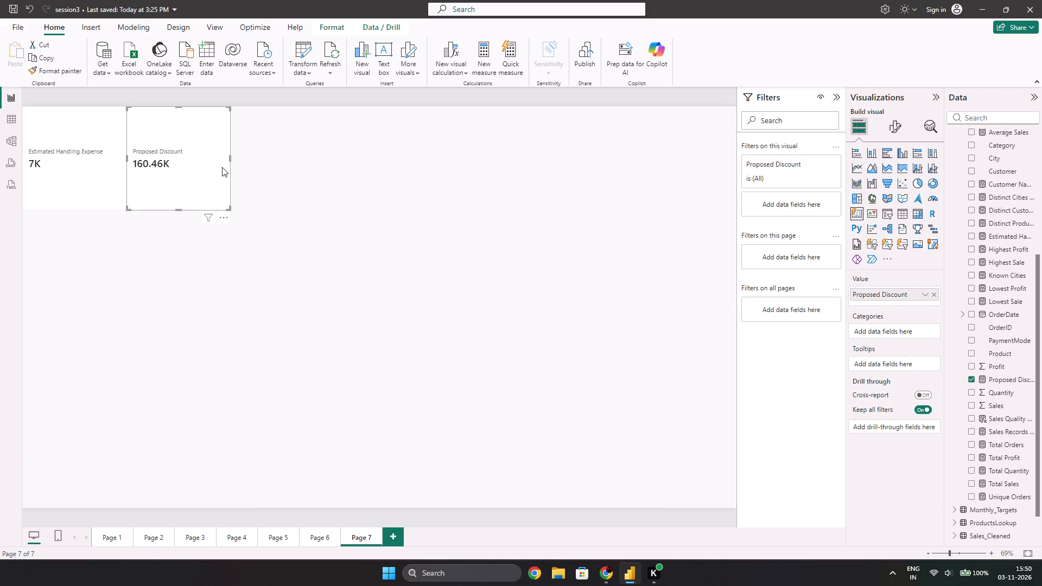
pyautogui.click(237, 298)
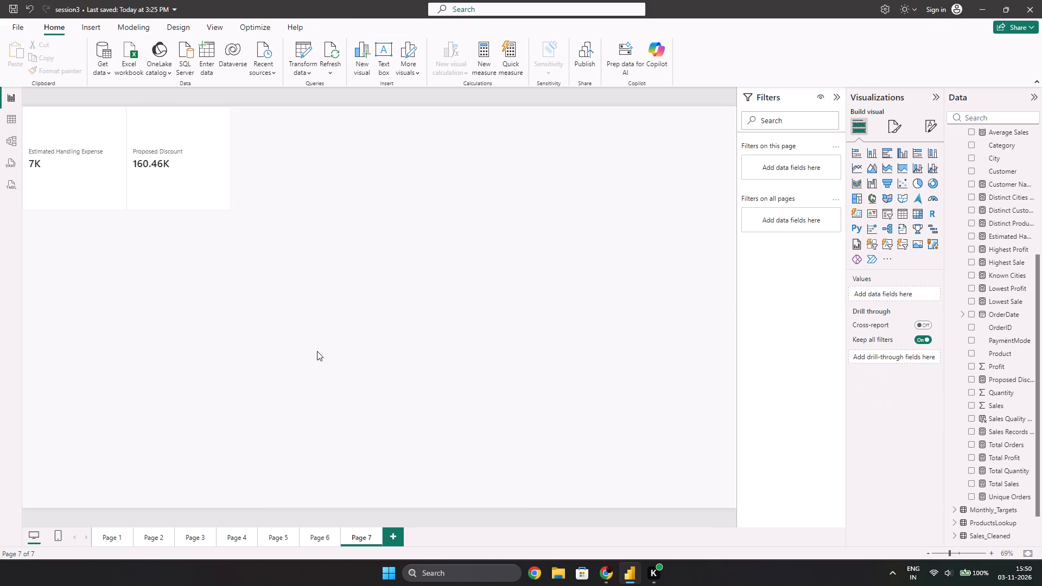
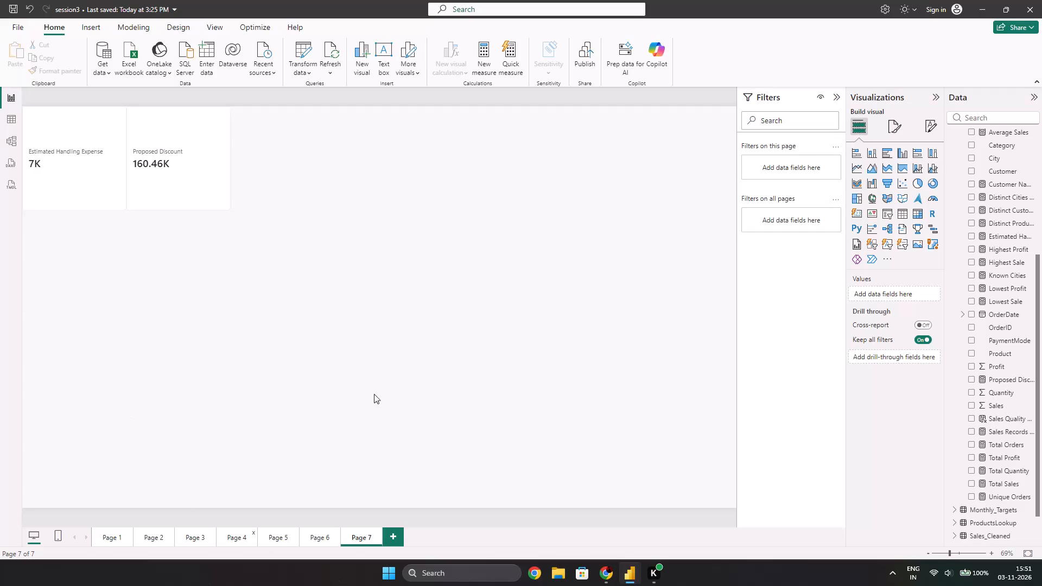
# In the DAX Iterator Functions document, compare Proposed Discount with its formula explanation and expected result, and read on to Step 2.
pyautogui.click(598, 574)
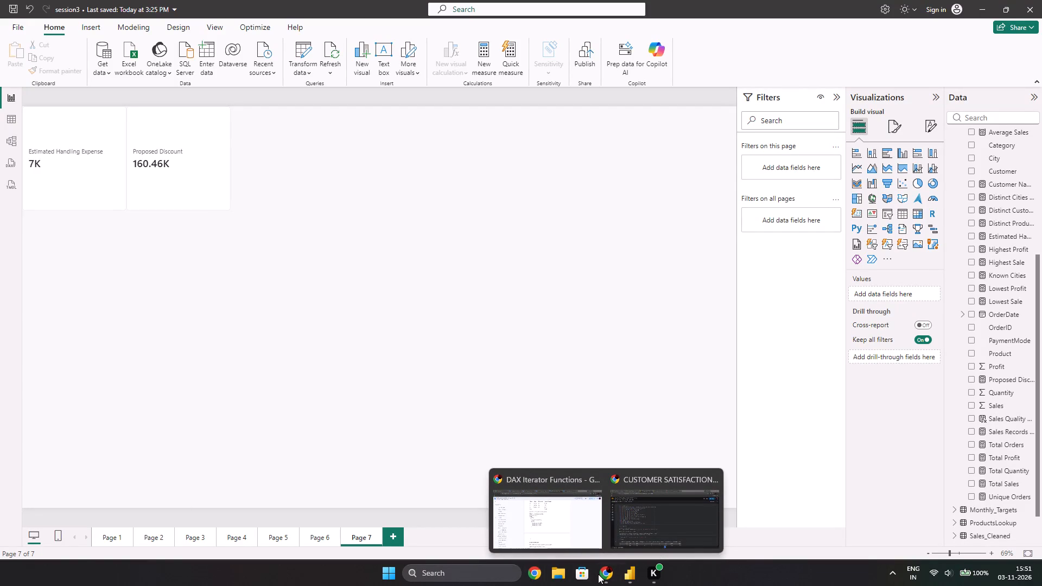
pyautogui.click(598, 574)
pyautogui.click(560, 536)
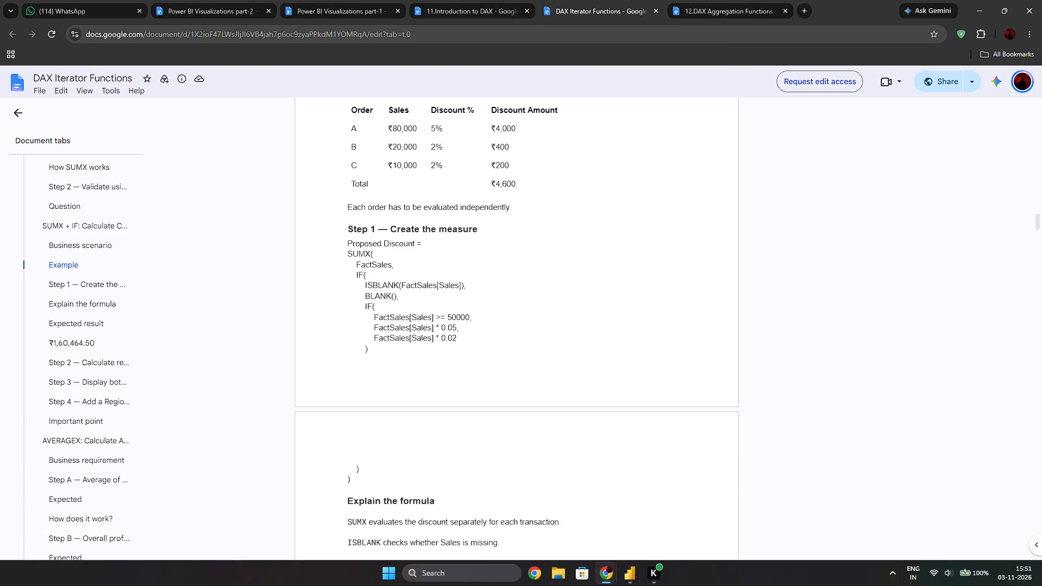
pyautogui.scroll(-1, 444, 325)
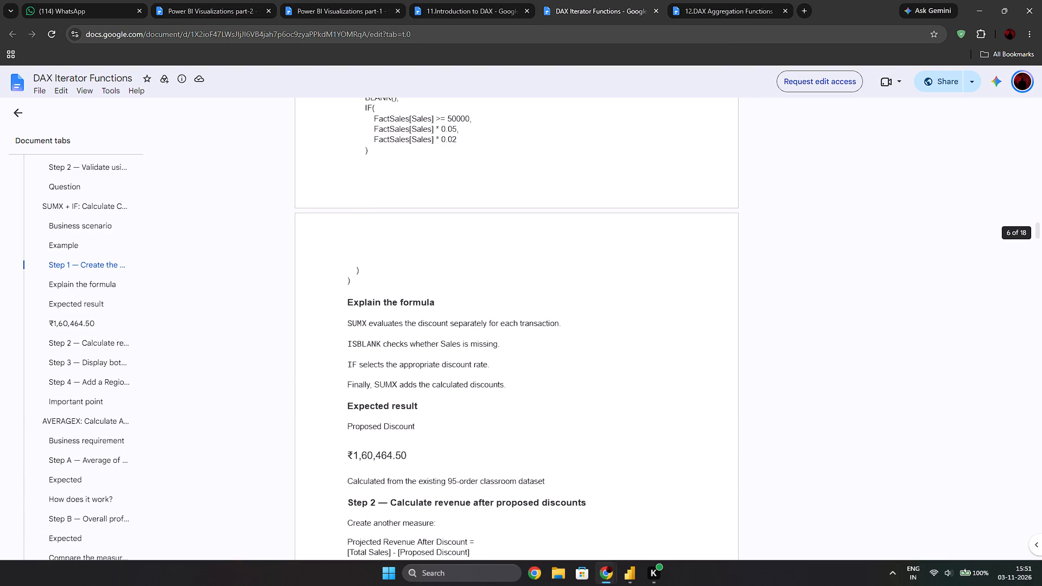
pyautogui.scroll(-1, 435, 393)
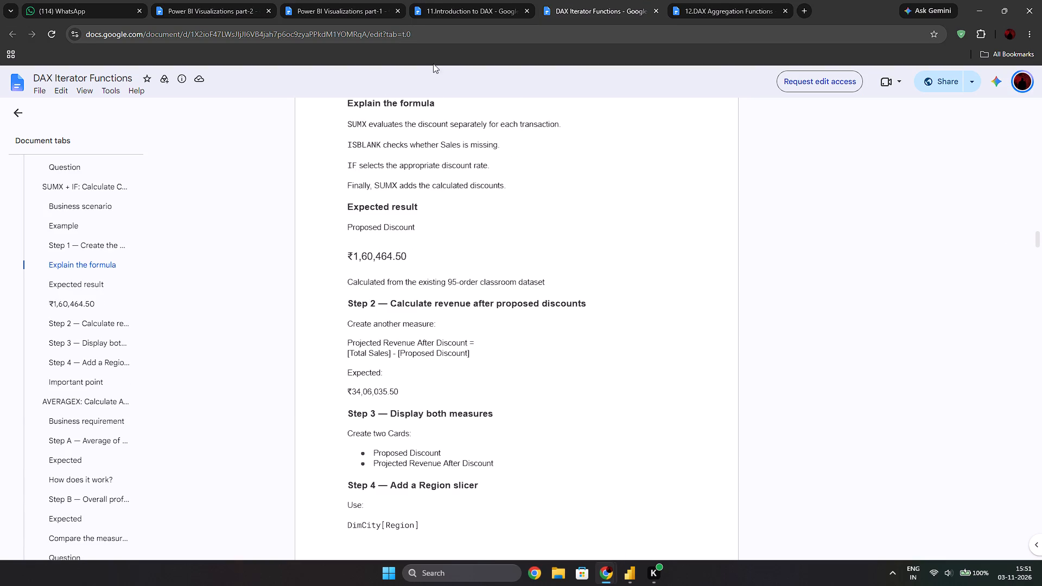
# Look through the other open course documents, examining the Student Challenge and reference formulas in Introduction to DAX.
pyautogui.click(351, 0)
pyautogui.click(211, 7)
pyautogui.click(306, 0)
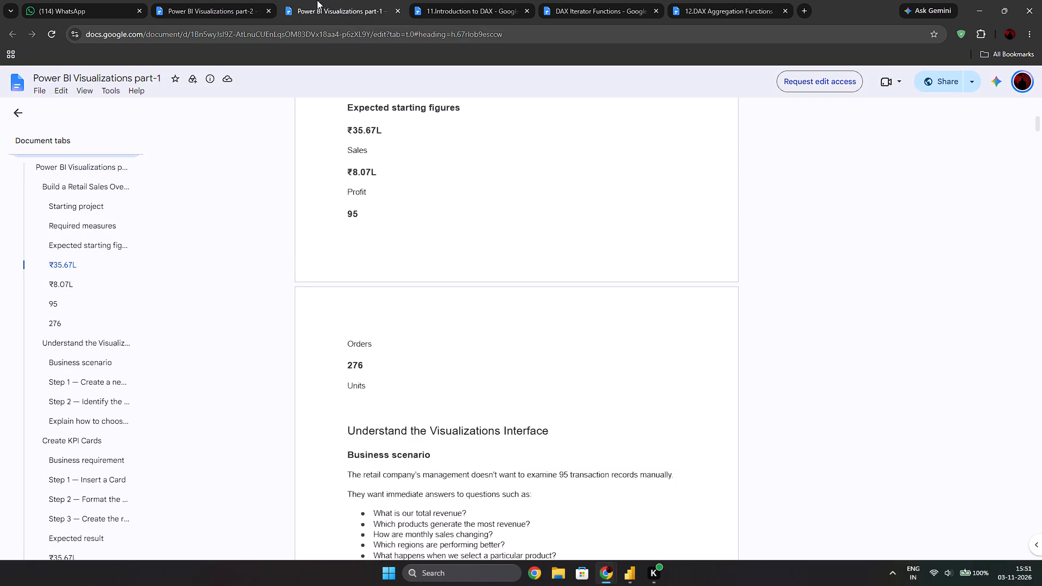
pyautogui.click(461, 2)
pyautogui.scroll(-1, 448, 309)
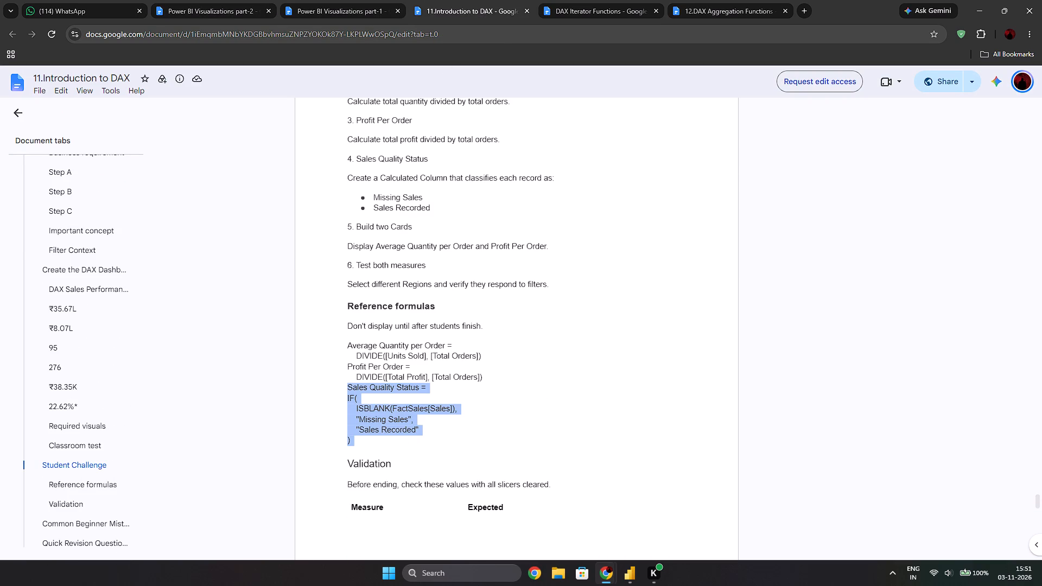
pyautogui.click(575, 387)
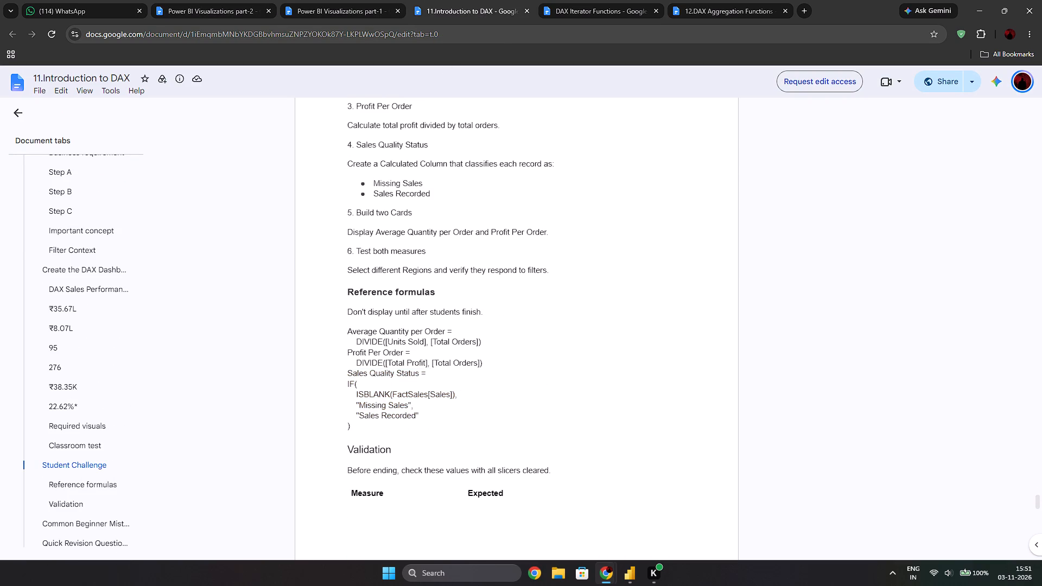
pyautogui.scroll(2, 530, 387)
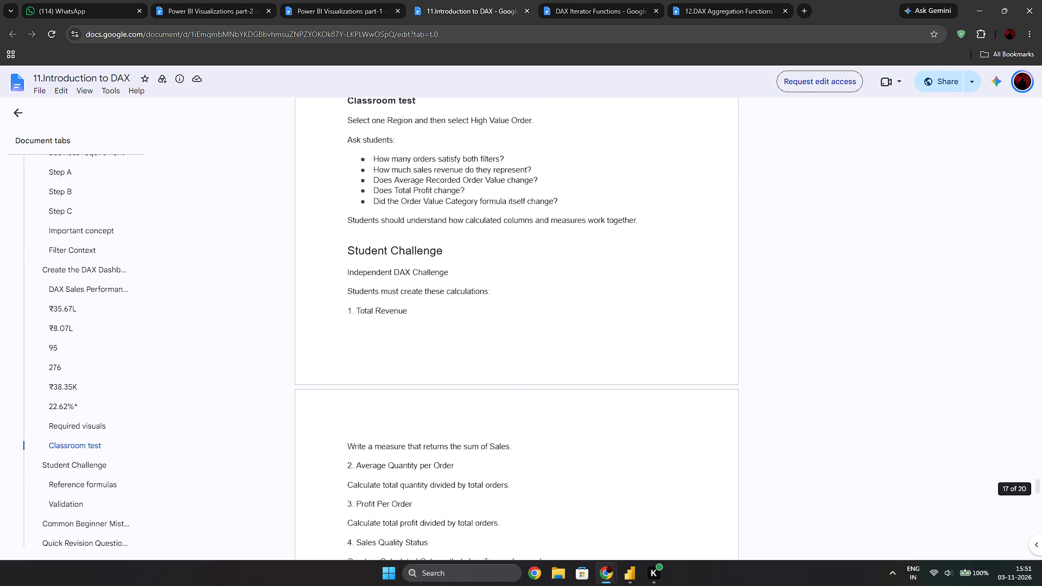
# Back in DAX Iterator Functions, read Steps 2 to 4 on Projected Revenue After Discount, the two cards and the Region slicer.
pyautogui.click(589, 0)
pyautogui.scroll(-1, 431, 327)
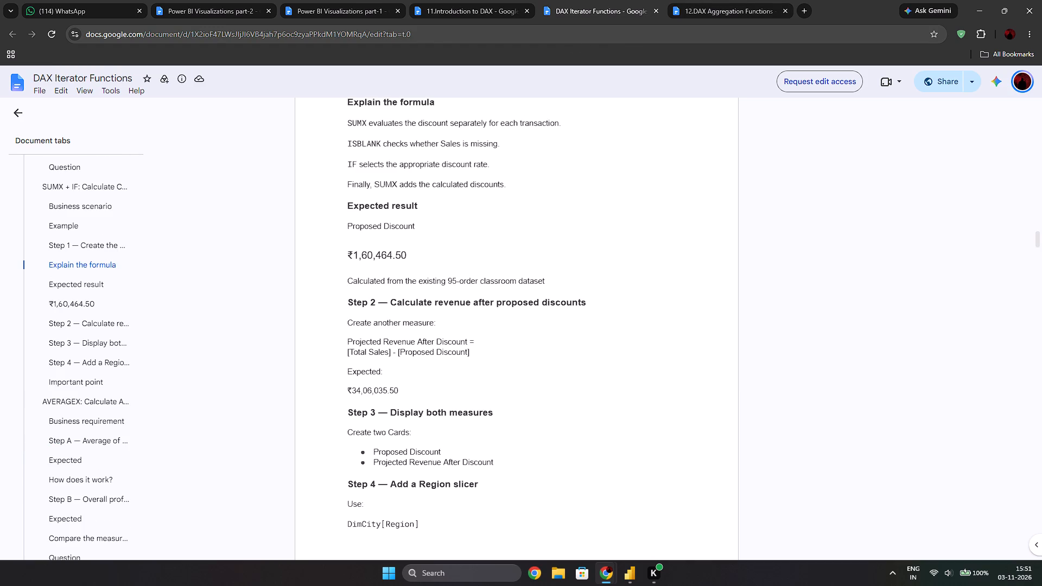
pyautogui.scroll(-1, 431, 327)
pyautogui.scroll(3, 431, 327)
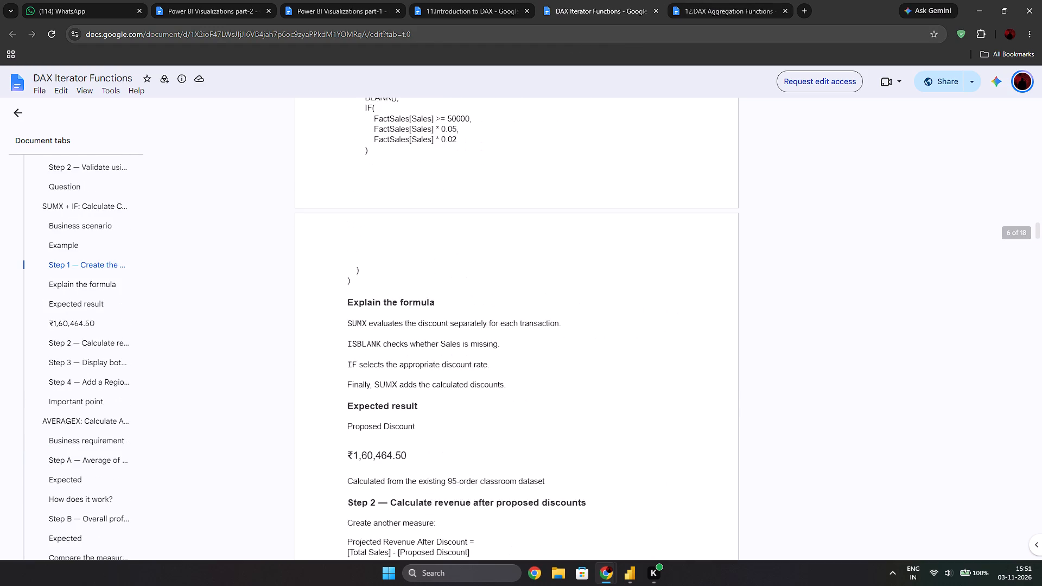
pyautogui.scroll(1, 431, 327)
pyautogui.scroll(-2, 418, 362)
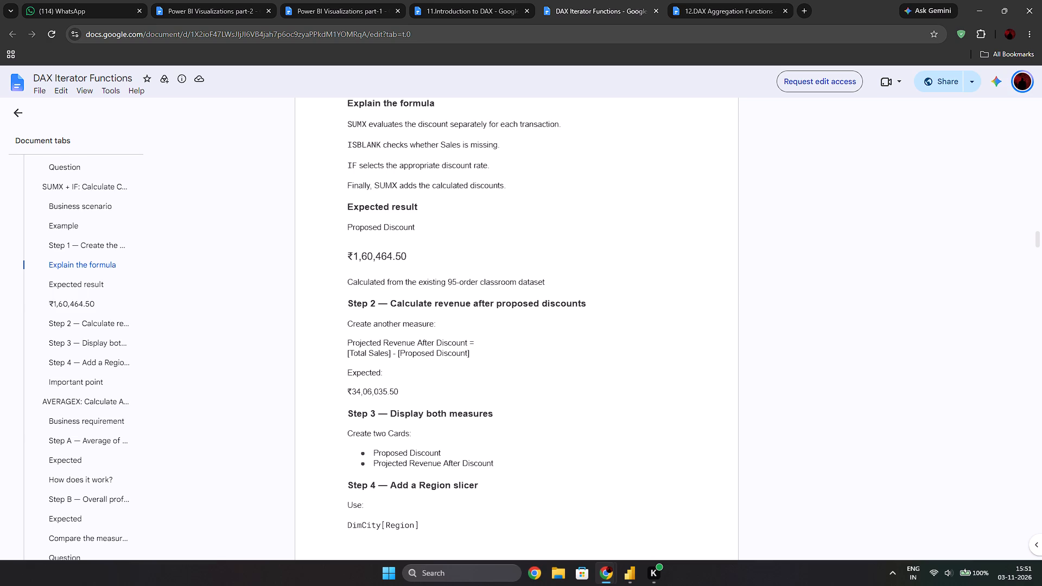
pyautogui.scroll(-1, 403, 264)
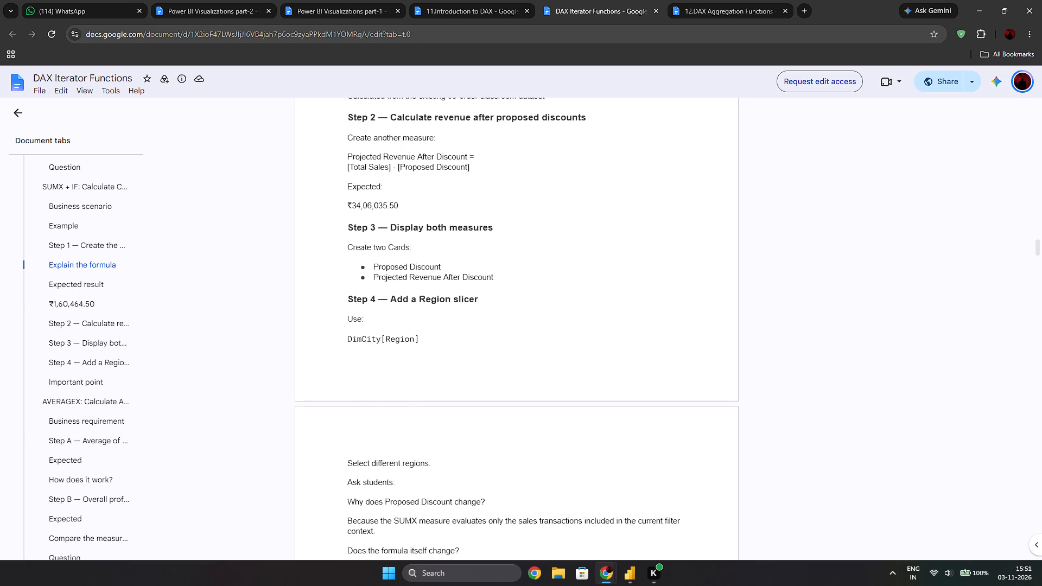
pyautogui.scroll(1, 408, 337)
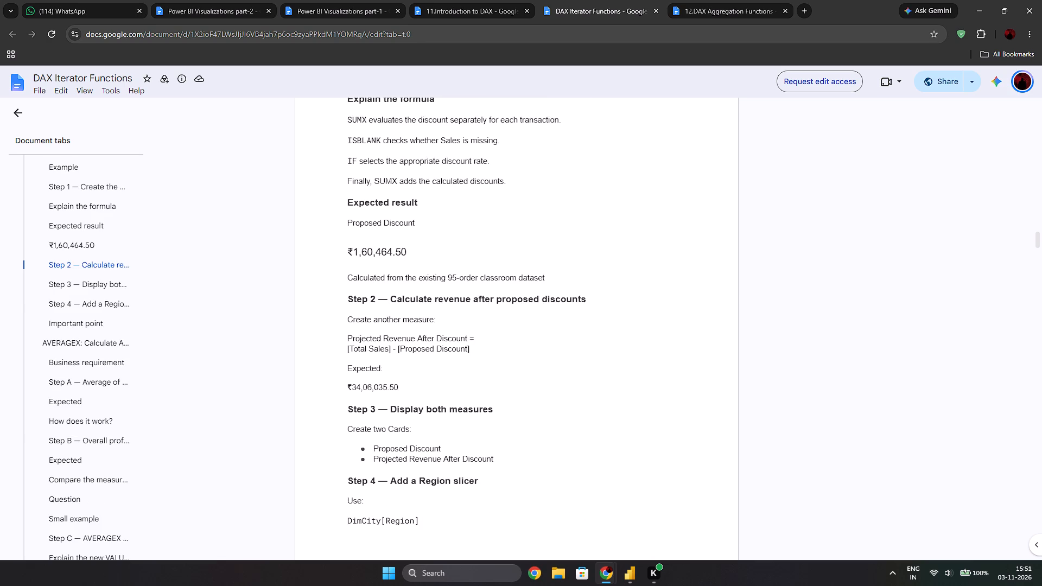
pyautogui.scroll(-1, 439, 484)
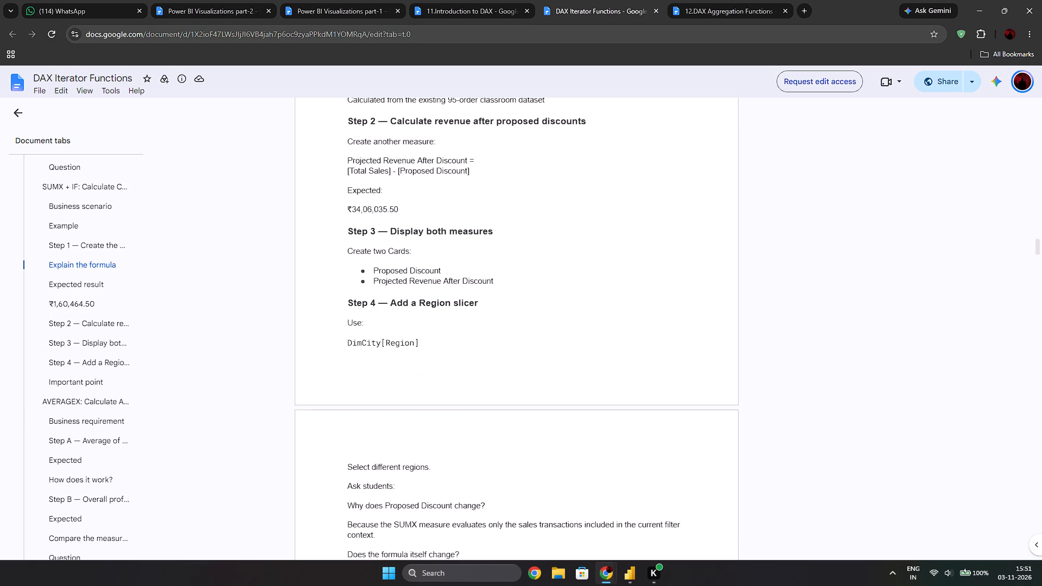
# Switch back to Power BI and make the empty canvas of Page 7 active with no visual selected.
pyautogui.hotkey('alt', 'Tab')
pyautogui.click(427, 273)
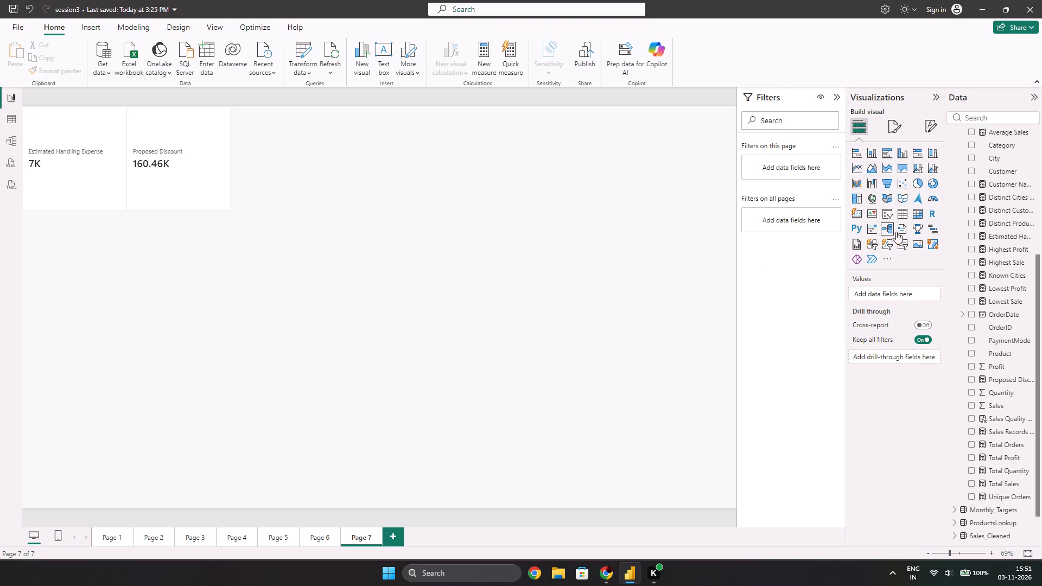
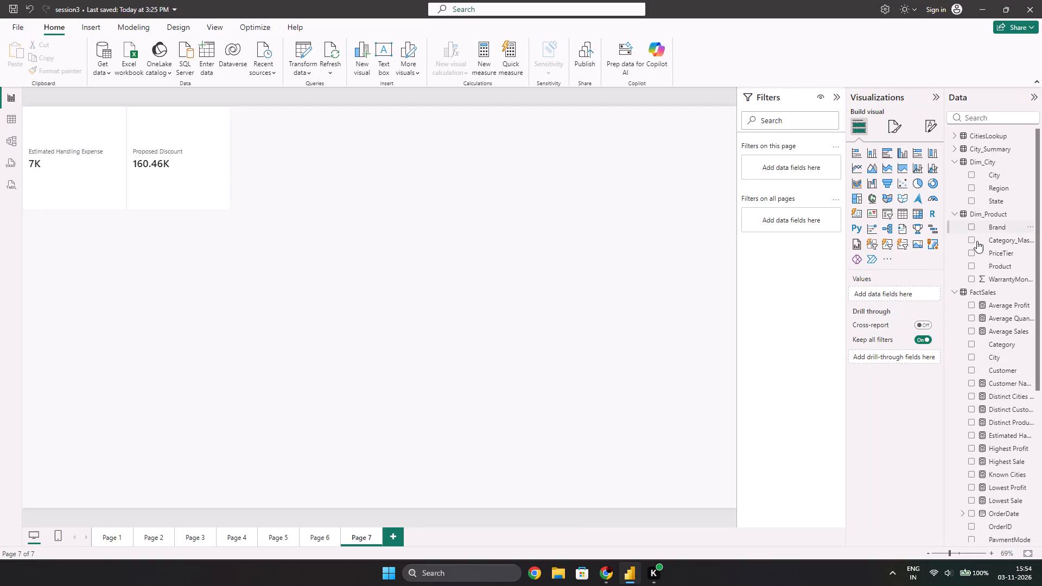
# Save the session3 report.
pyautogui.click(11, 8)
# Recheck the Region slicer instruction in the document, then add a Dim_City Region slicer to Page 7, placed clear of the two cards.
pyautogui.hotkey('alt', 'Tab')
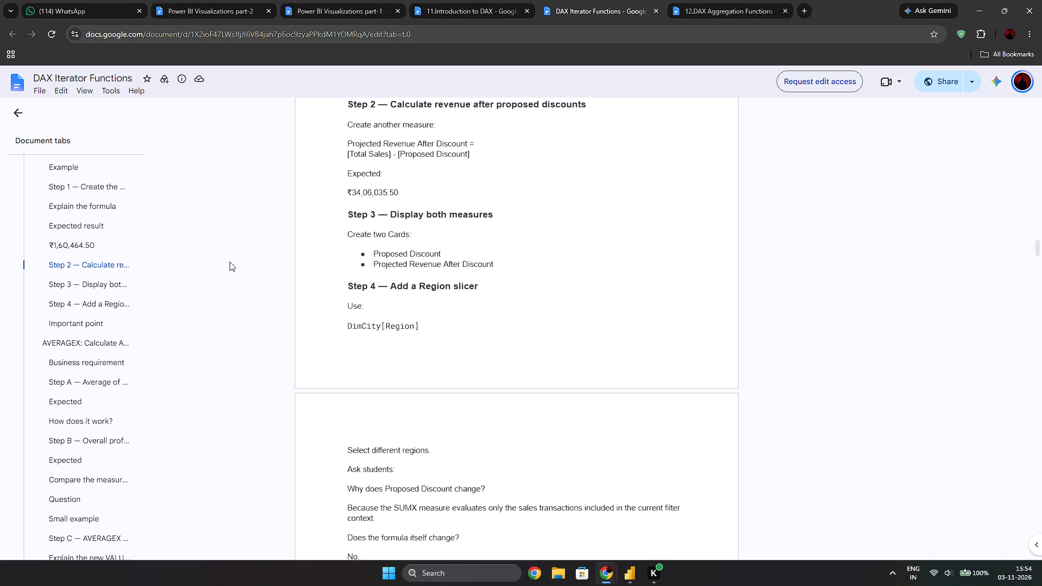
pyautogui.hotkey('alt', 'Tab')
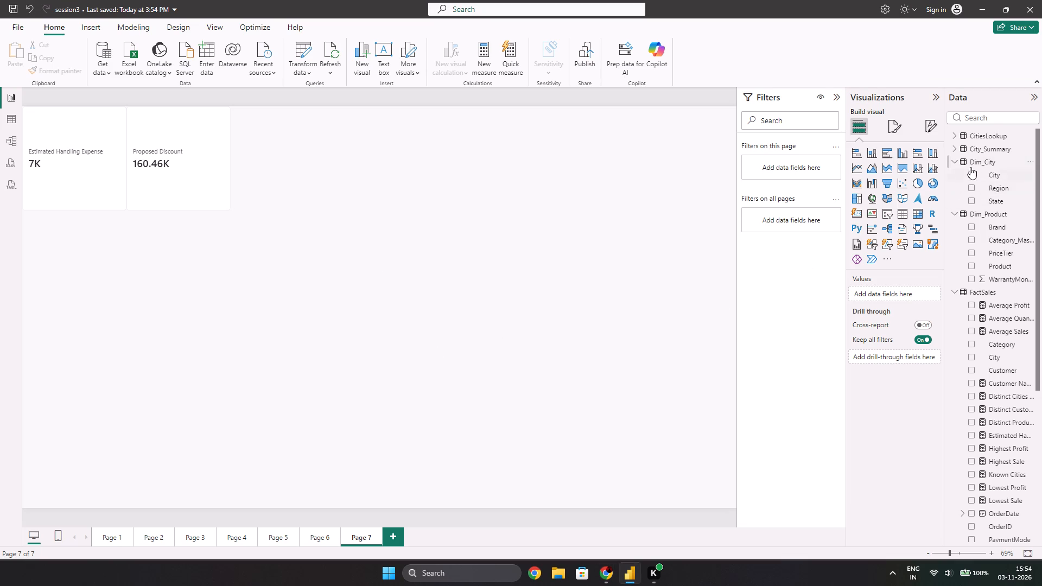
pyautogui.click(970, 188)
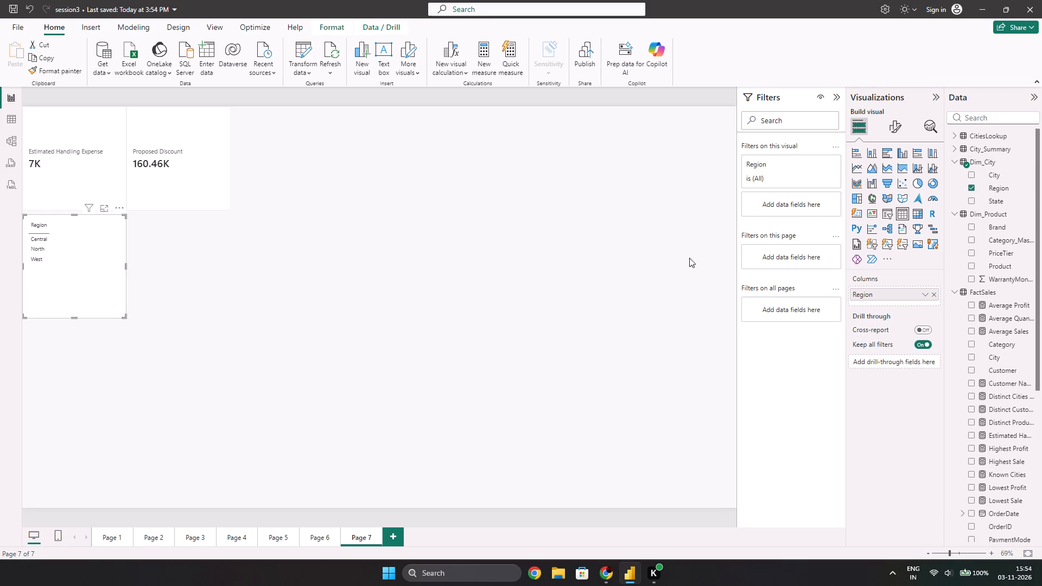
pyautogui.click(883, 212)
pyautogui.moveTo(87, 275); pyautogui.dragTo(463, 205)
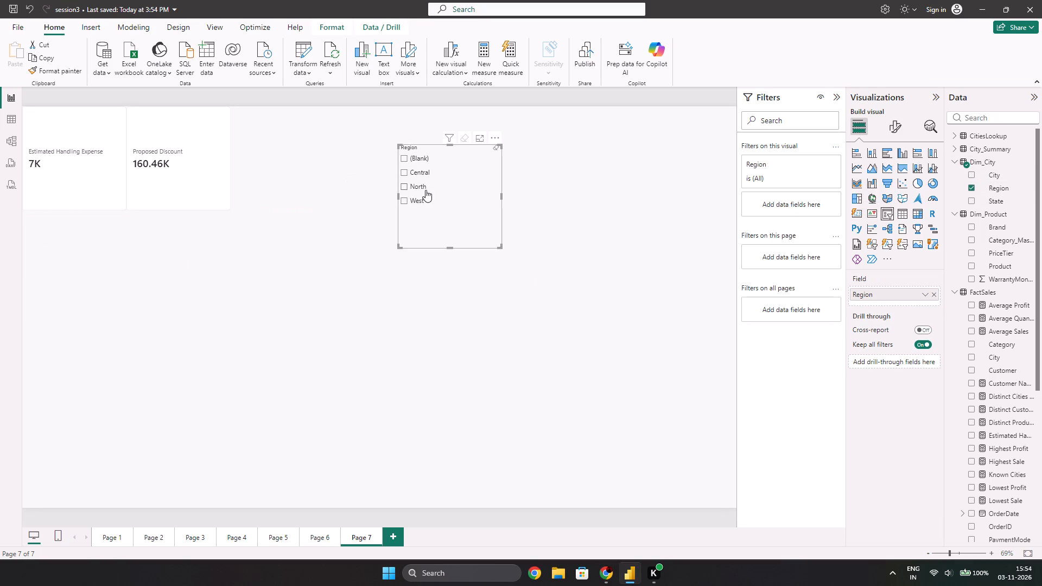
# Test the Region slicer by selecting and clearing Central, North, West and (Blank) in turn, watching both cards.
pyautogui.click(420, 176)
pyautogui.click(420, 176)
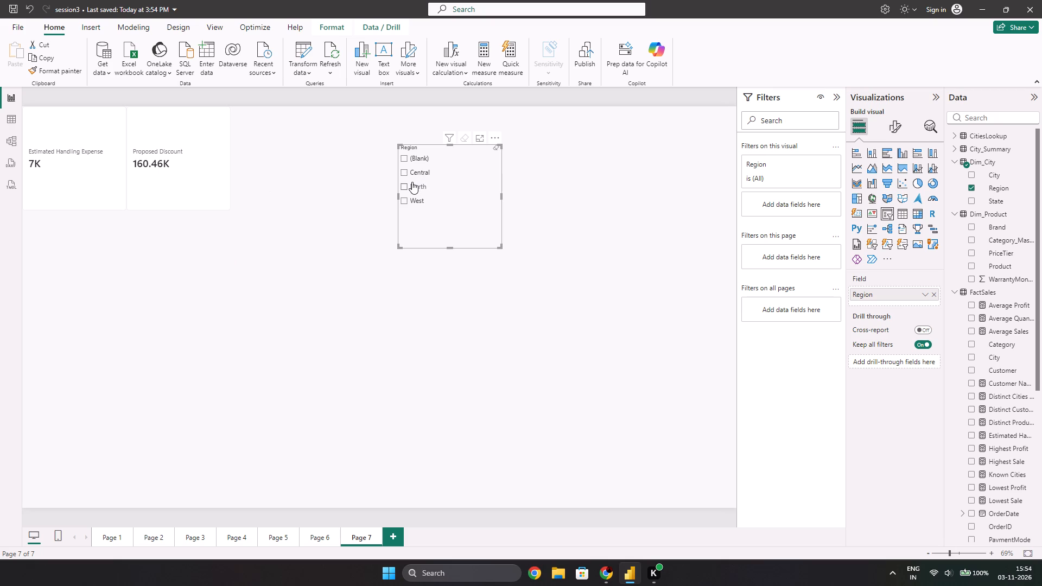
pyautogui.click(412, 184)
pyautogui.click(412, 184)
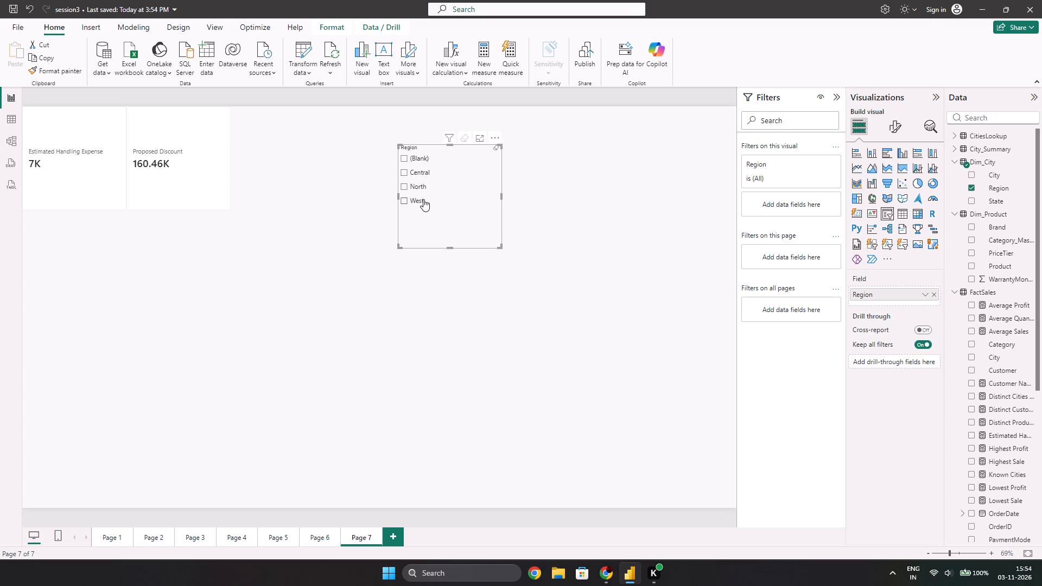
pyautogui.click(423, 199)
pyautogui.click(423, 199)
pyautogui.click(418, 160)
pyautogui.moveTo(418, 160); pyautogui.dragTo(401, 163)
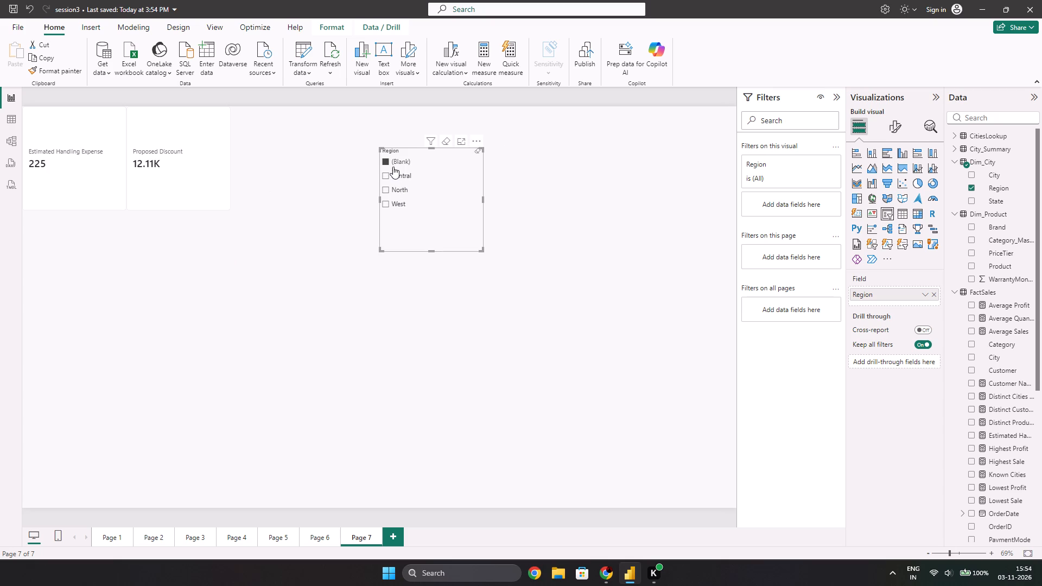
pyautogui.click(406, 165)
# Move the Region slicer to the page's top edge, directly beside the Proposed Discount card, rechecking the (Blank) option, and leave it deselected.
pyautogui.moveTo(448, 197); pyautogui.dragTo(435, 154)
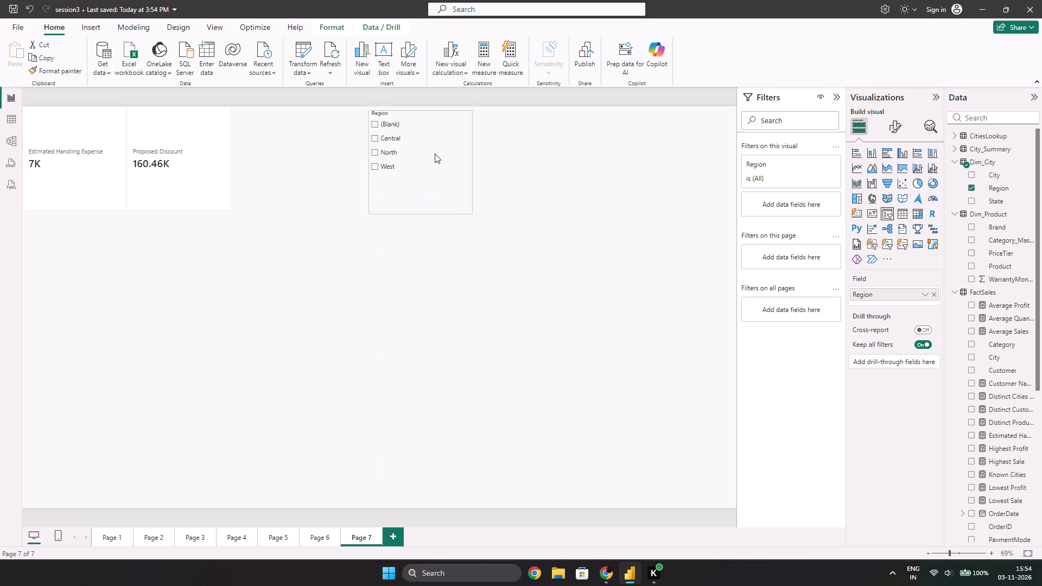
pyautogui.moveTo(435, 154); pyautogui.dragTo(425, 156)
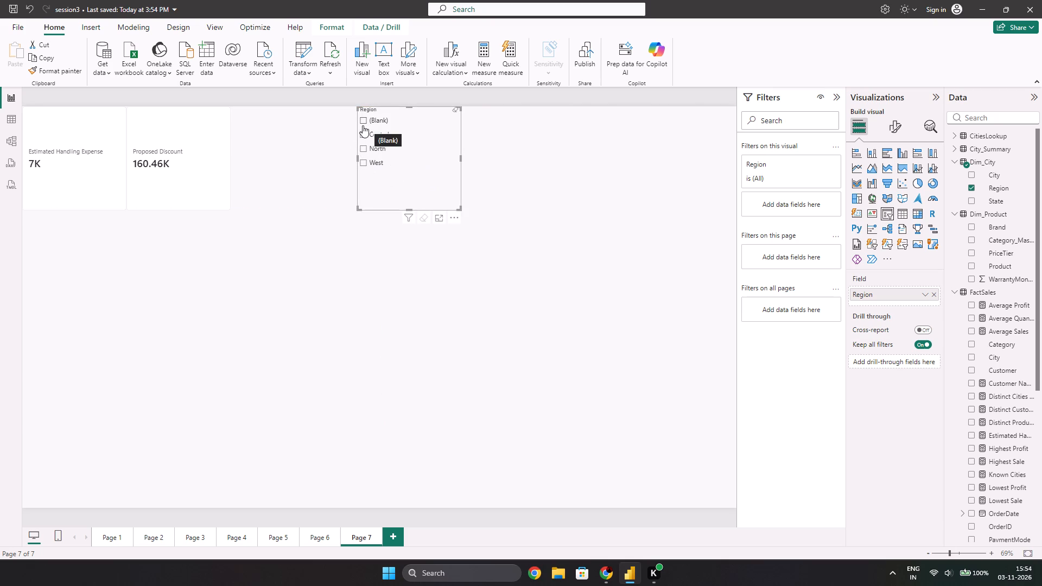
pyautogui.click(363, 125)
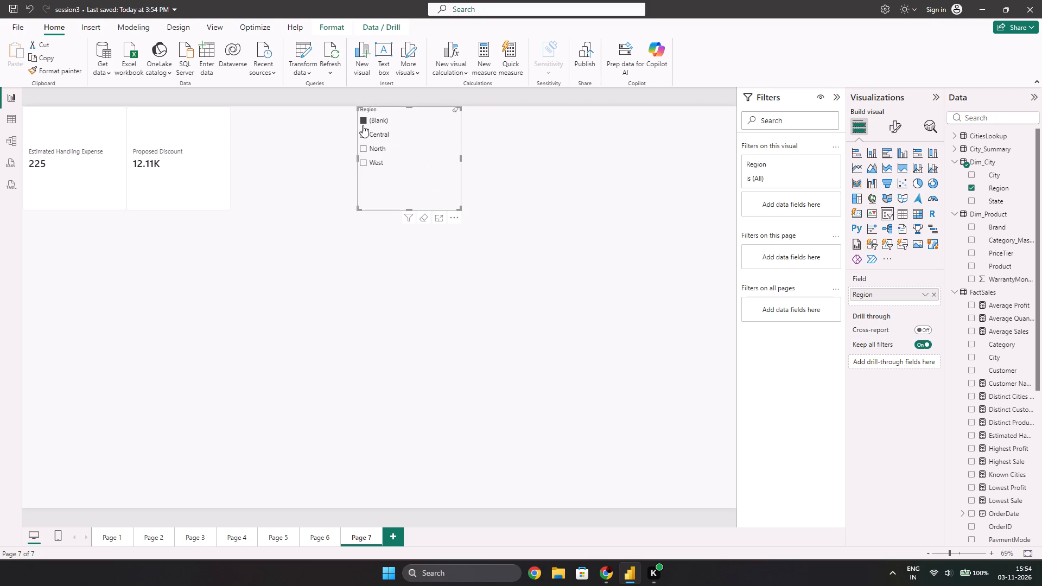
pyautogui.click(363, 125)
pyautogui.click(334, 151)
pyautogui.moveTo(425, 150); pyautogui.dragTo(366, 154)
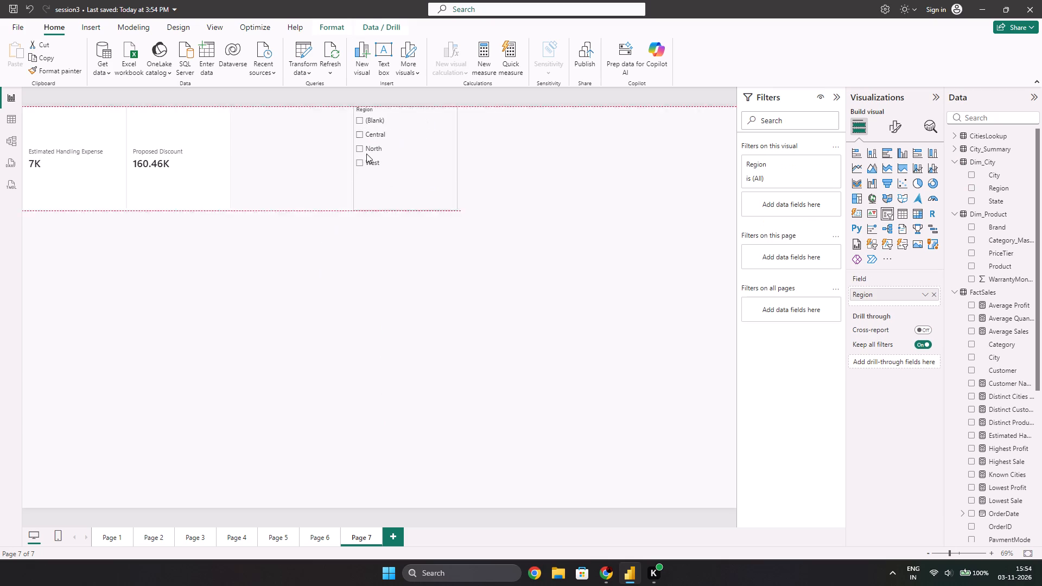
pyautogui.moveTo(366, 154); pyautogui.dragTo(296, 152)
pyautogui.click(313, 283)
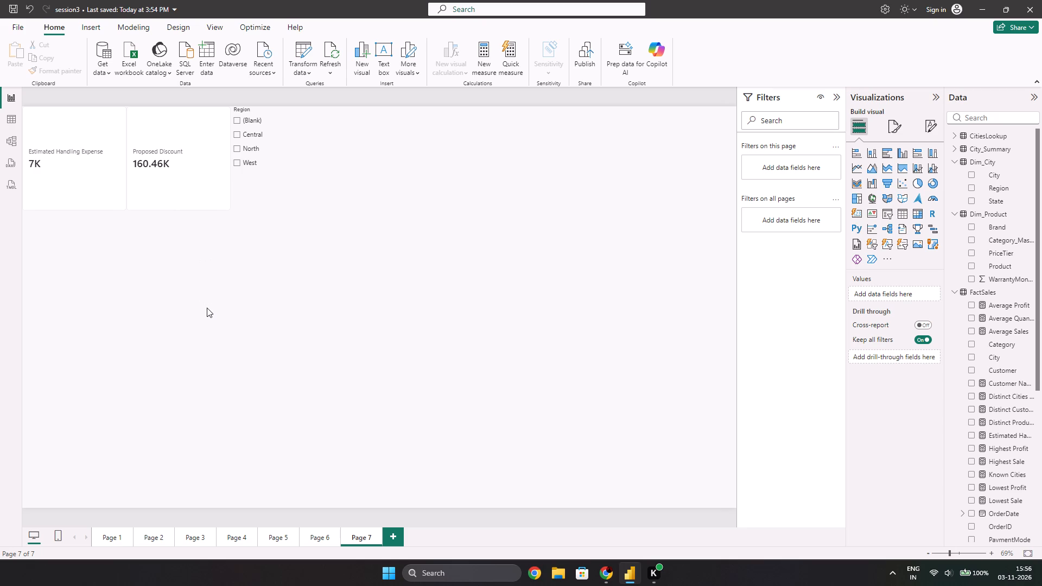
pyautogui.click(194, 298)
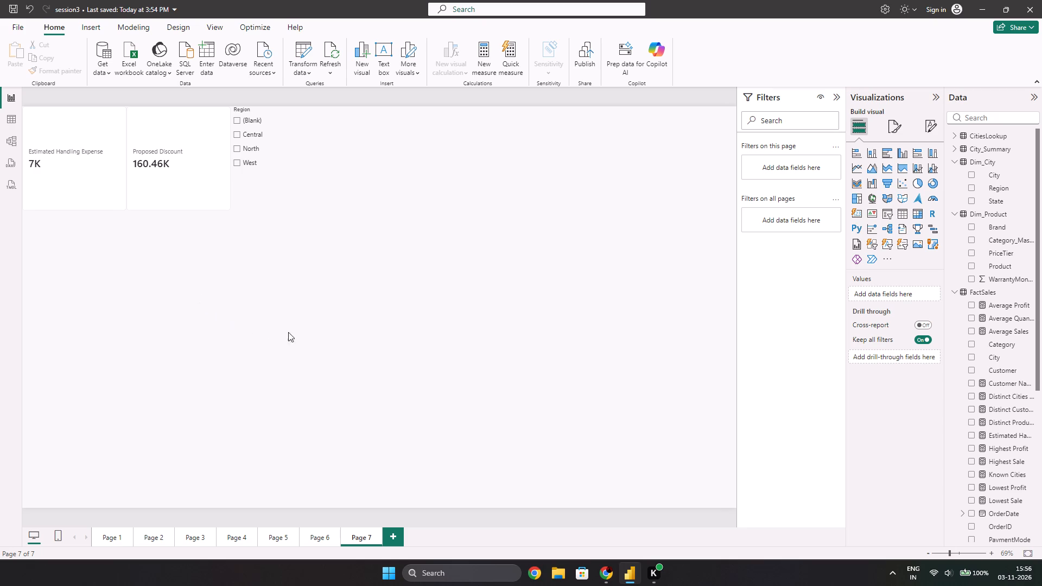
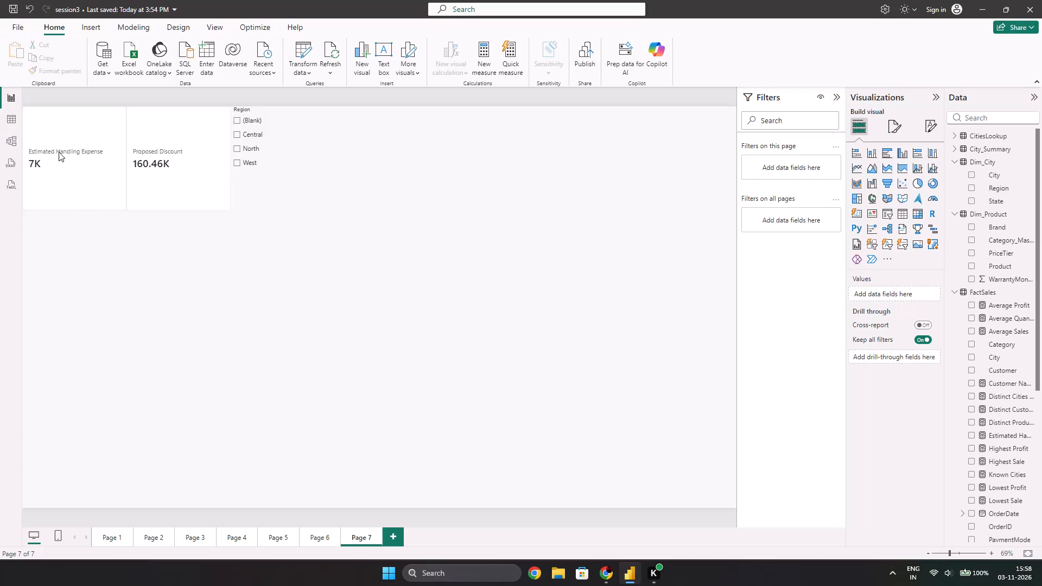
# Switch to the DAX Iterator Functions document and copy the Average Order Profit Per Unit formula from Step A of the AVERAGEX section.
pyautogui.moveTo(226, 332); pyautogui.dragTo(232, 332)
pyautogui.click(608, 572)
pyautogui.click(574, 532)
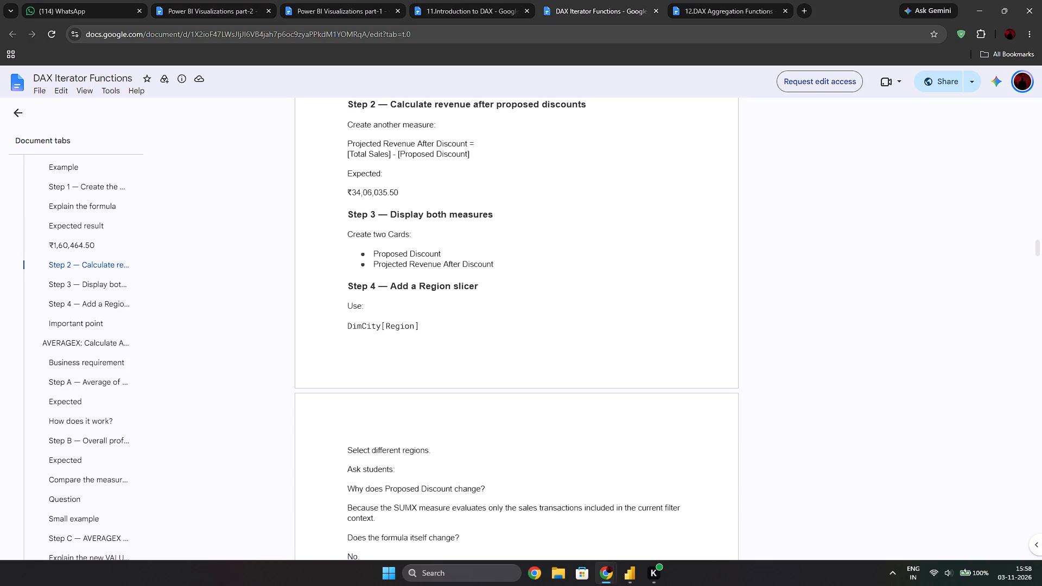
pyautogui.scroll(-1, 534, 322)
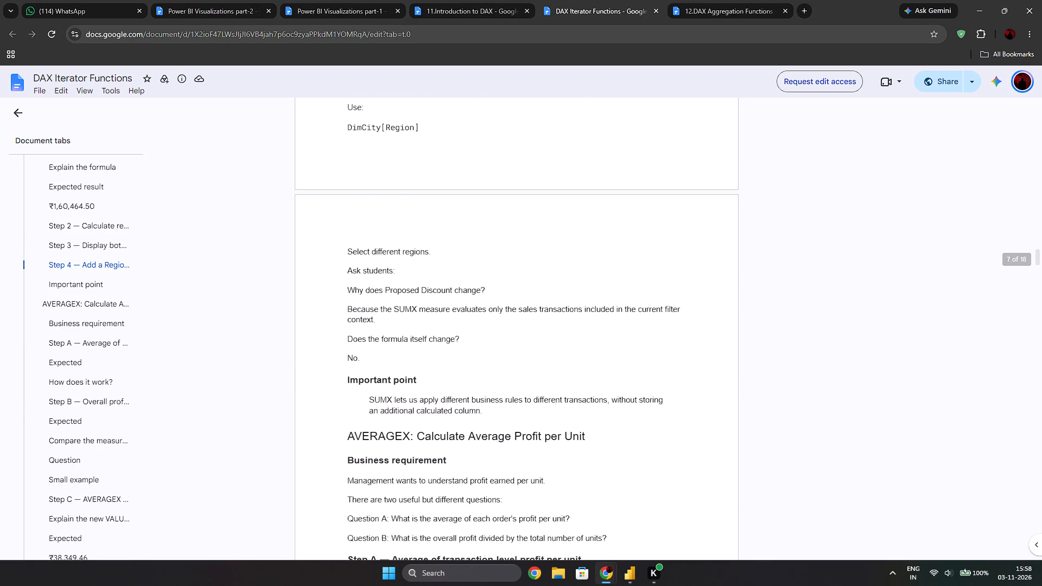
pyautogui.scroll(-1, 499, 413)
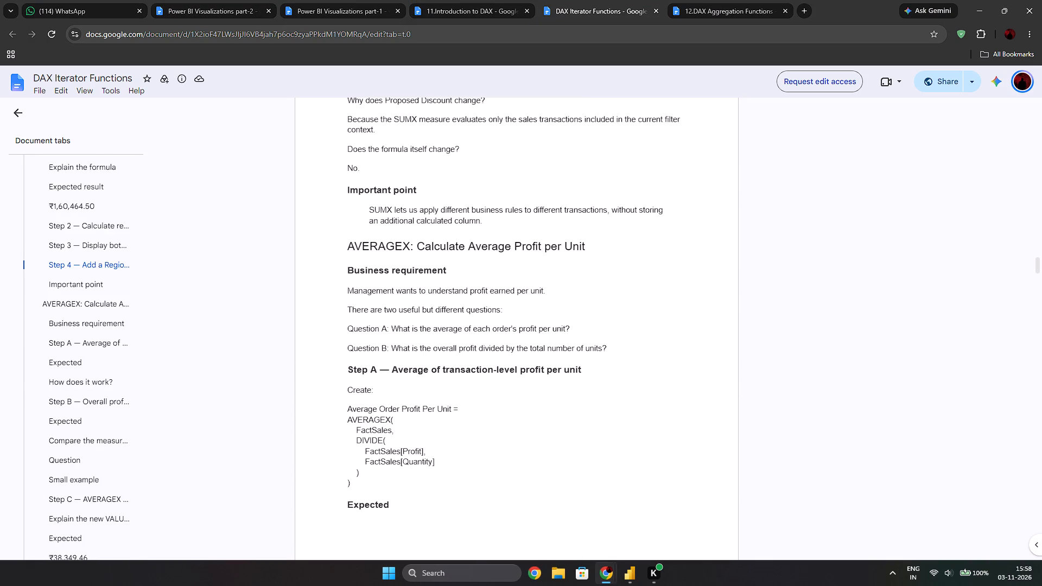
pyautogui.moveTo(353, 479); pyautogui.dragTo(331, 398)
pyautogui.hotkey('ctrl', 'c')
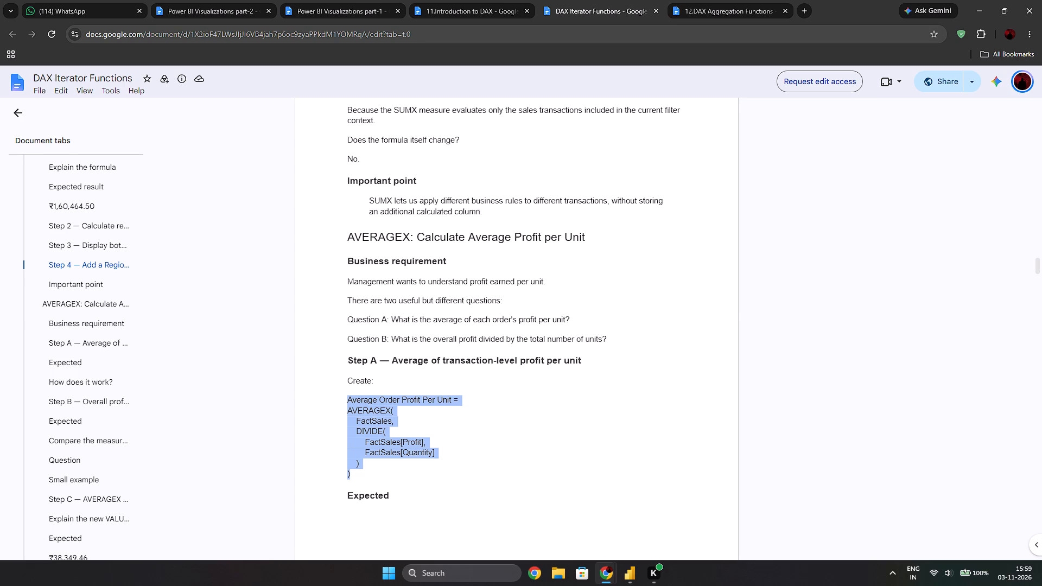
pyautogui.scroll(-1, 422, 450)
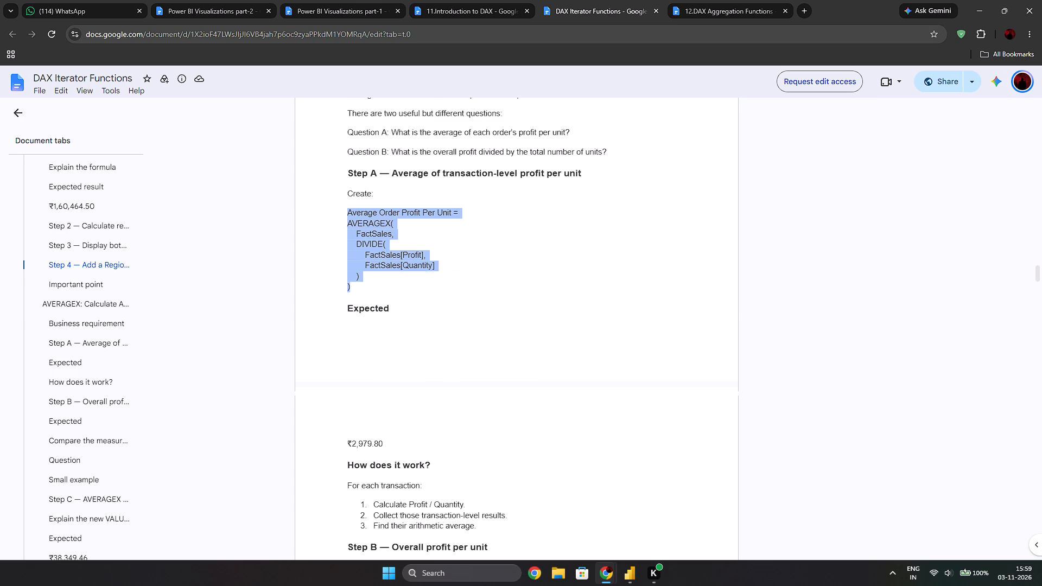
# Back in Power BI, create the FactSales measure Average Order Profit Per Unit from the copied AVERAGEX formula dividing Profit by Quantity.
pyautogui.hotkey('alt', 'Tab')
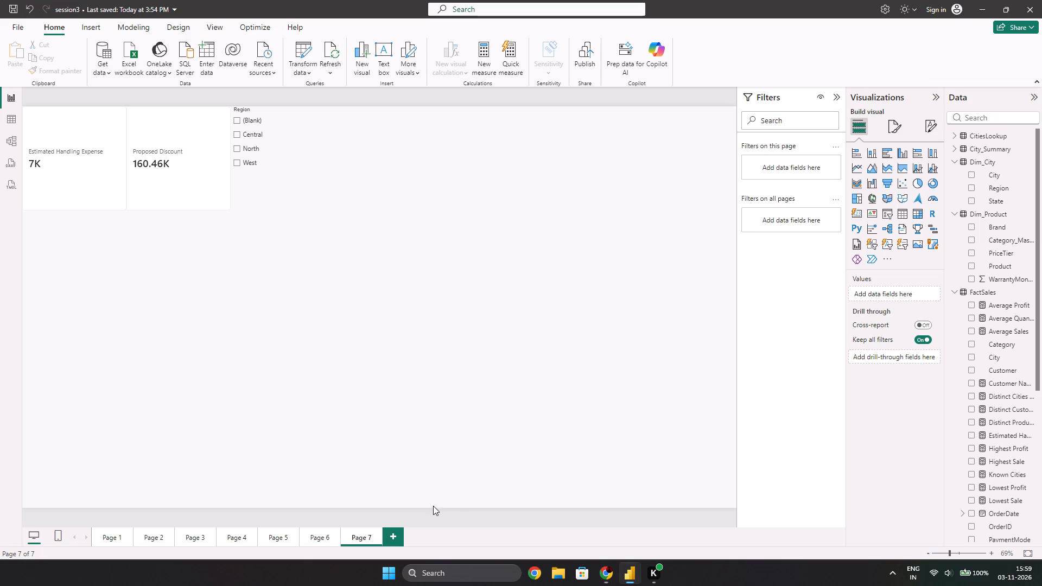
pyautogui.moveTo(325, 291); pyautogui.dragTo(332, 304)
pyautogui.rightClick(974, 298)
pyautogui.rightClick(1008, 288)
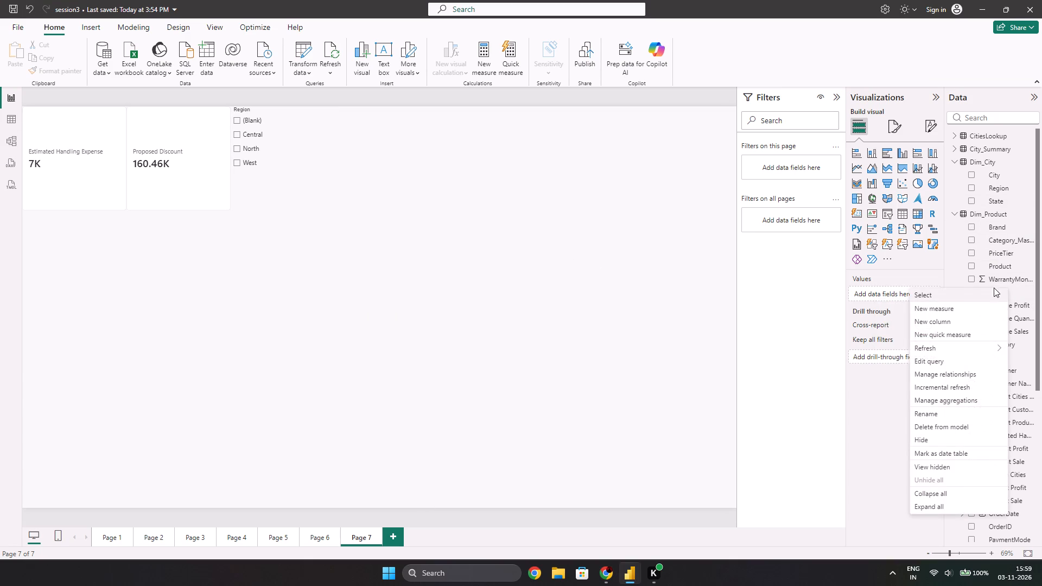
pyautogui.click(956, 310)
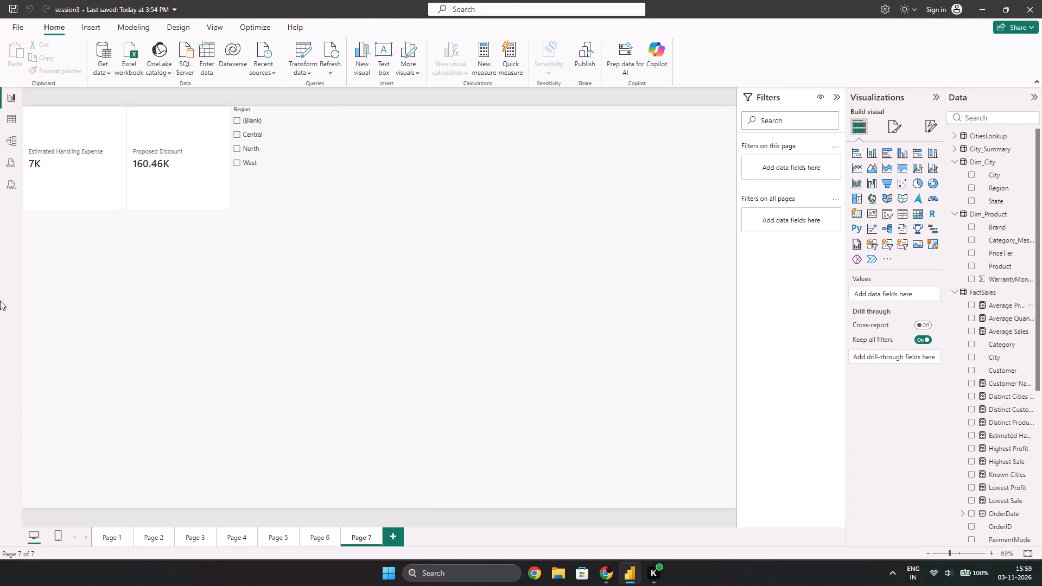
pyautogui.hotkey('ctrl', 'v')
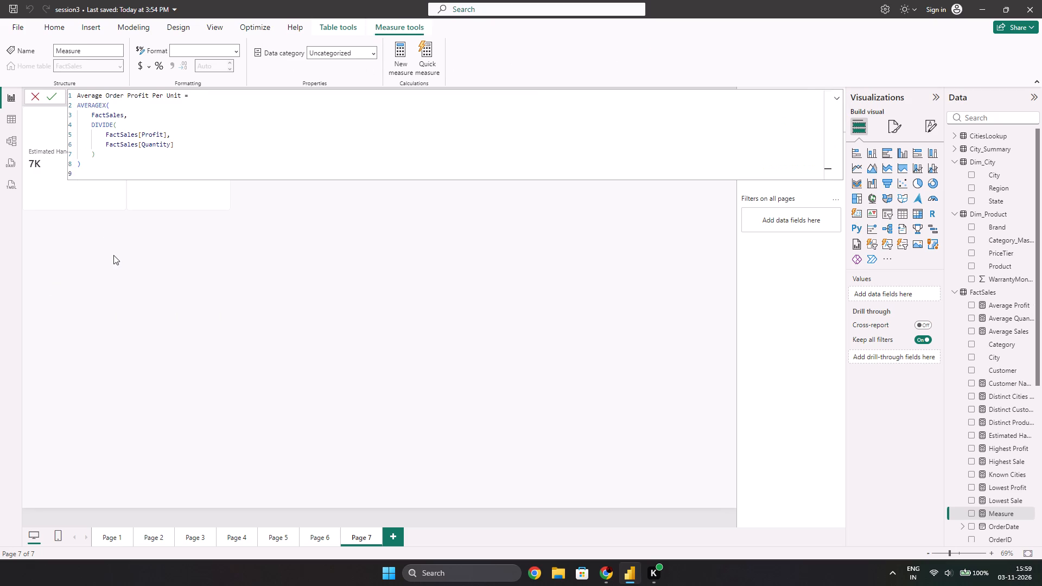
pyautogui.press('Return')
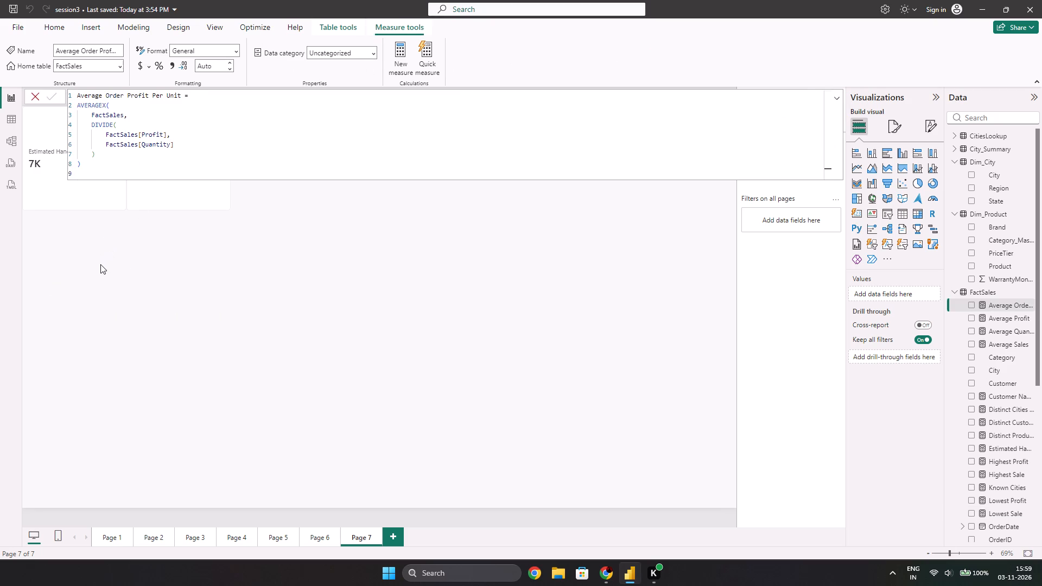
# Display Average Order Profit Per Unit as a card on Page 7, directly below the Estimated Handling Expense card.
pyautogui.click(970, 304)
pyautogui.click(856, 212)
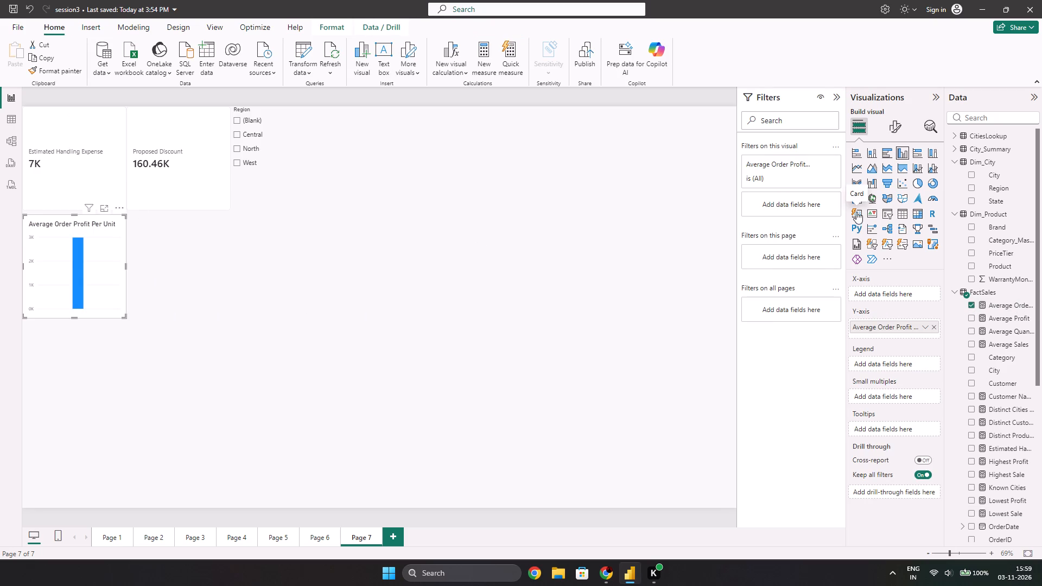
pyautogui.click(62, 251)
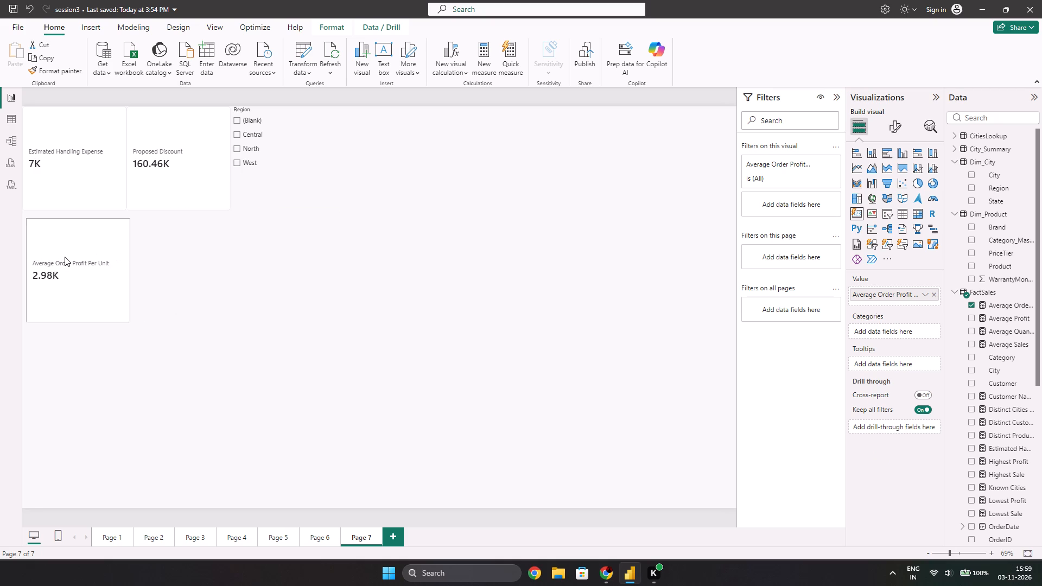
pyautogui.click(161, 439)
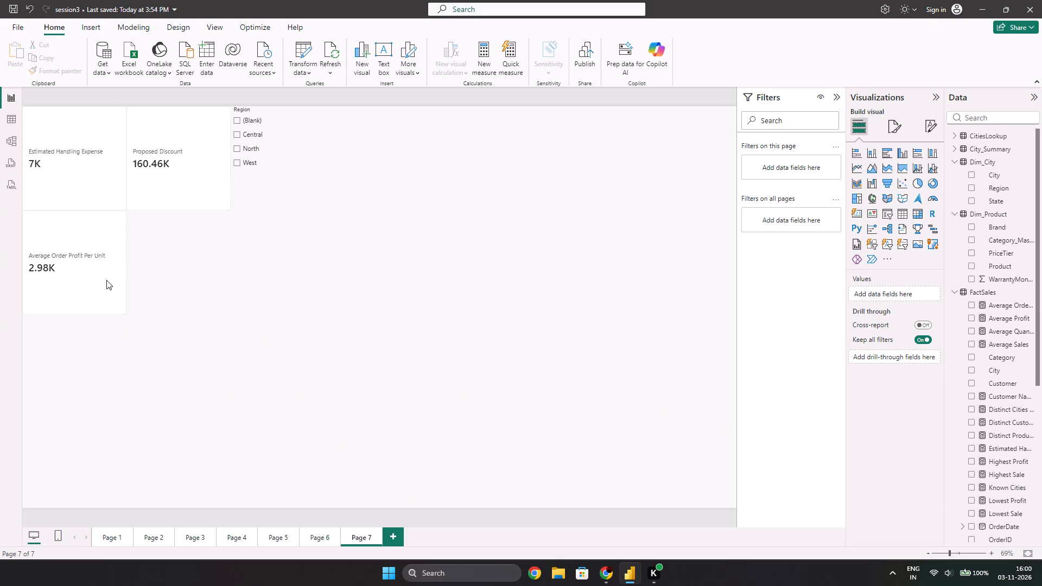
# Return to the DAX document, review Steps A and B of the AVERAGEX section, and copy the complete Overall Profit Per Unit formula.
pyautogui.click(608, 569)
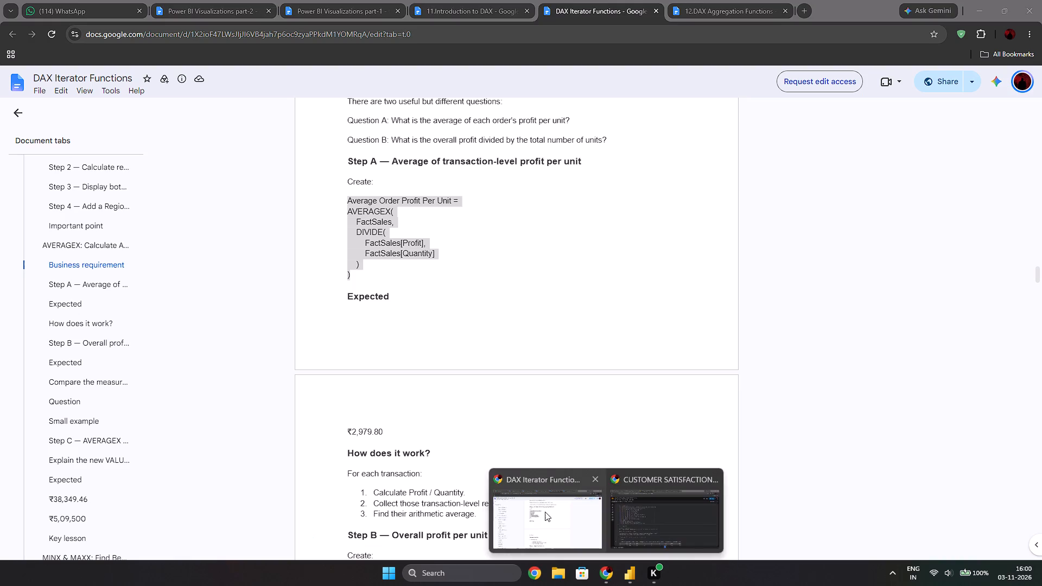
pyautogui.click(545, 512)
pyautogui.click(602, 320)
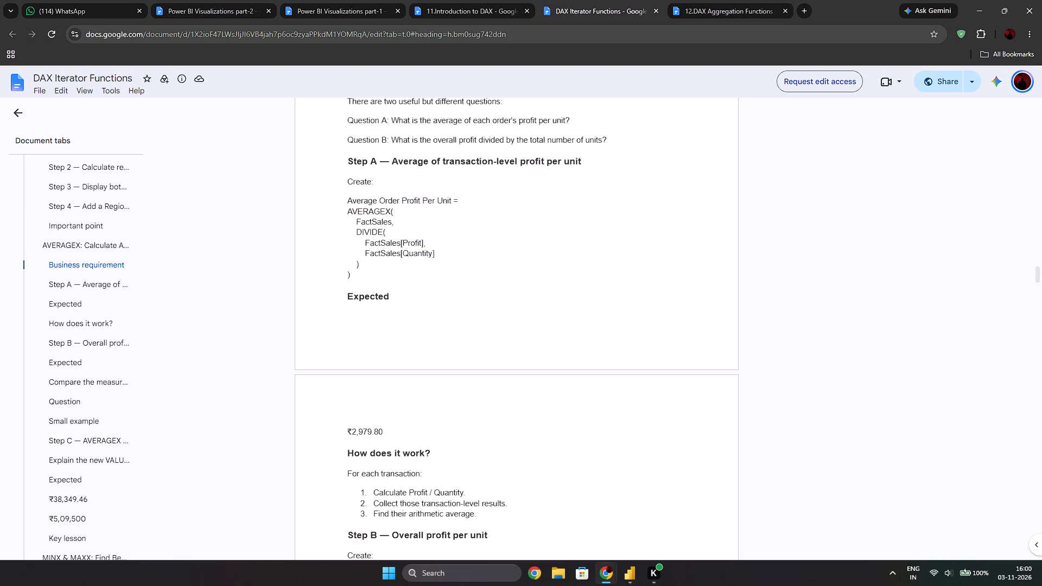
pyautogui.scroll(-1, 520, 373)
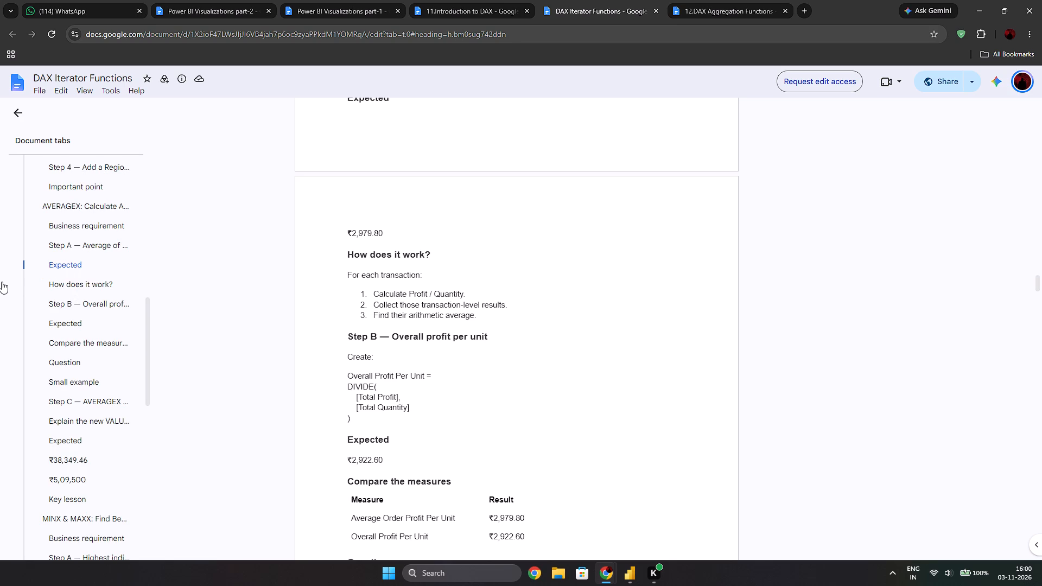
pyautogui.scroll(-1, 414, 247)
pyautogui.scroll(1, 414, 250)
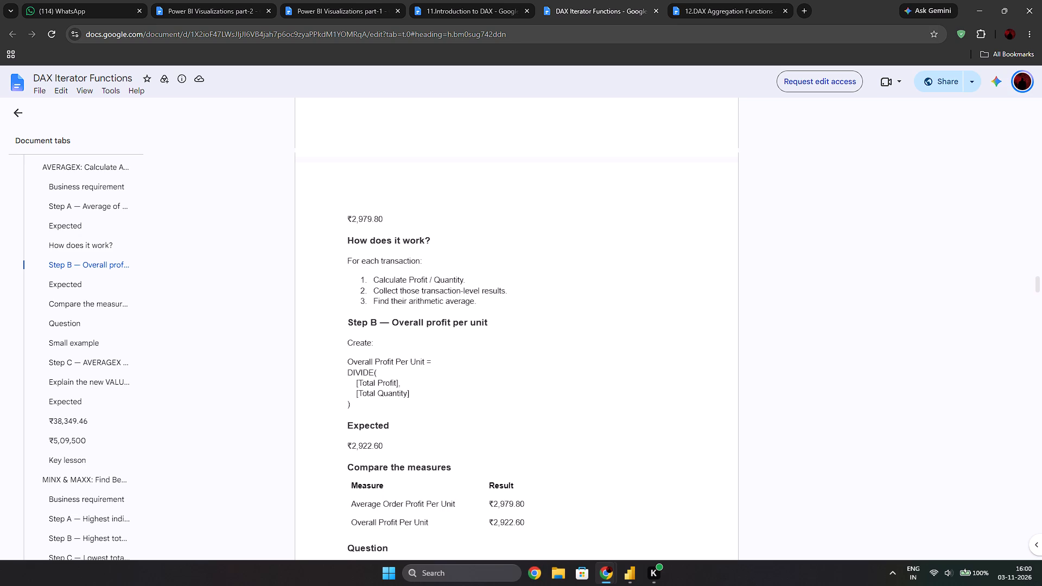
pyautogui.scroll(1, 416, 267)
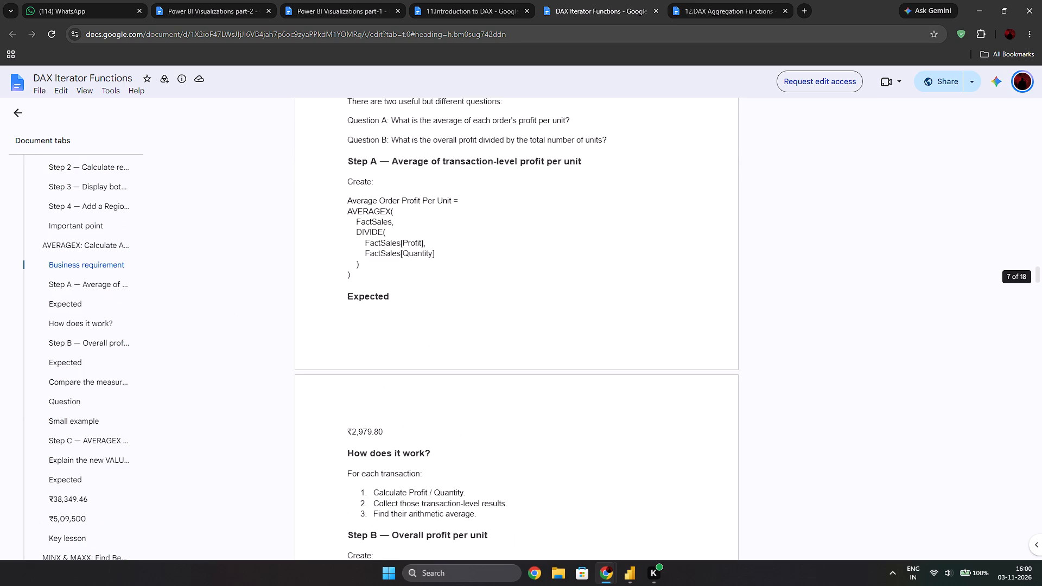
pyautogui.scroll(-1, 412, 303)
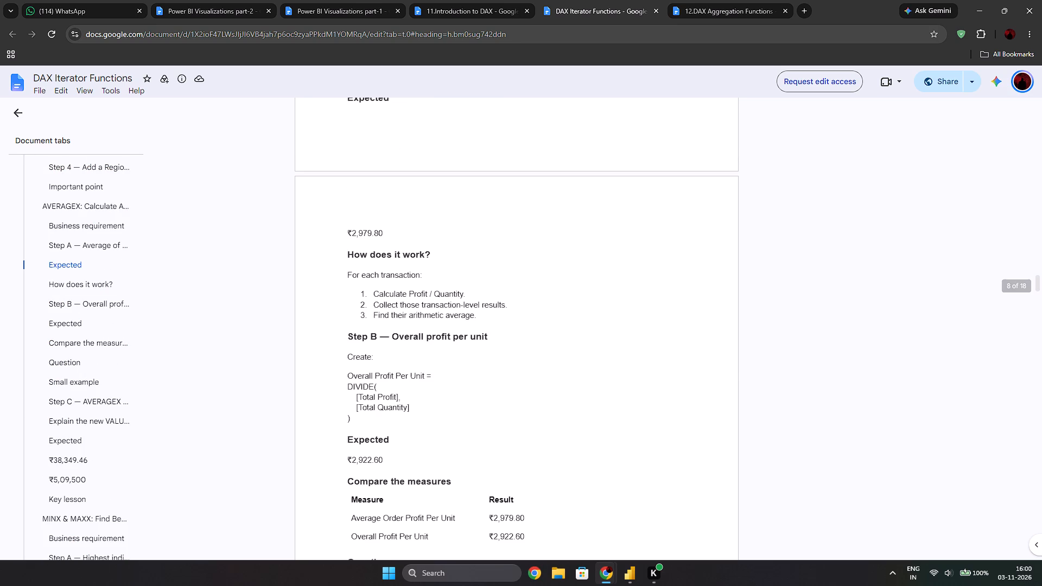
pyautogui.moveTo(365, 426); pyautogui.dragTo(338, 386)
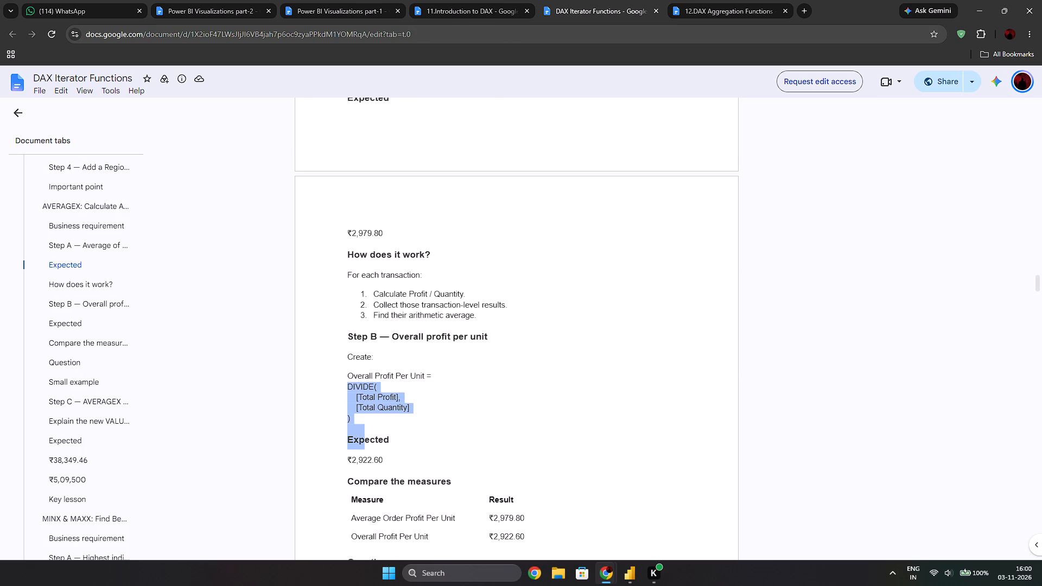
pyautogui.click(374, 424)
pyautogui.moveTo(372, 426); pyautogui.dragTo(350, 388)
pyautogui.moveTo(368, 422); pyautogui.dragTo(363, 436)
pyautogui.moveTo(351, 419); pyautogui.dragTo(350, 415)
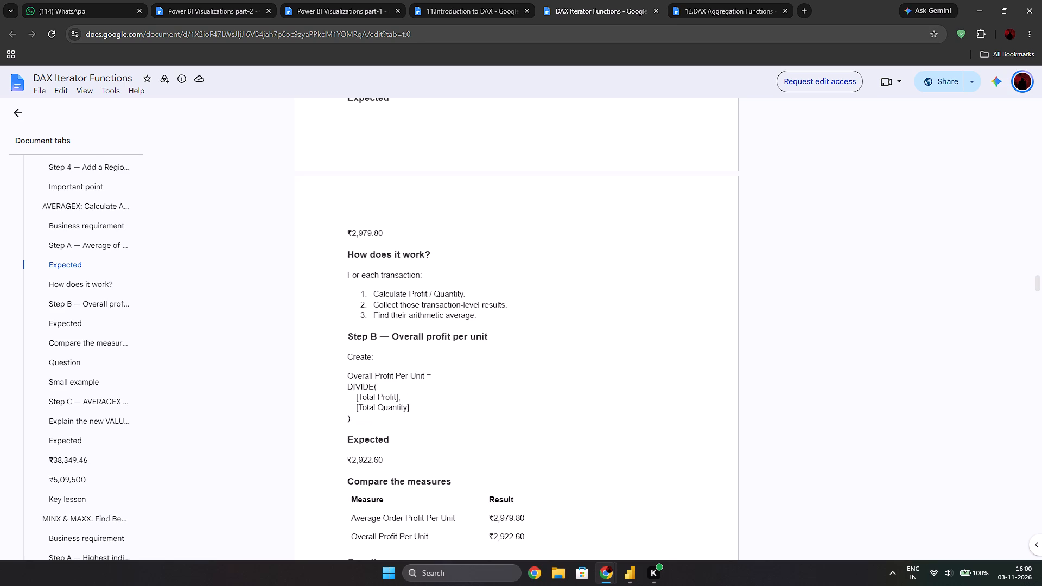
pyautogui.moveTo(350, 415); pyautogui.dragTo(334, 375)
pyautogui.hotkey('ctrl', 'c')
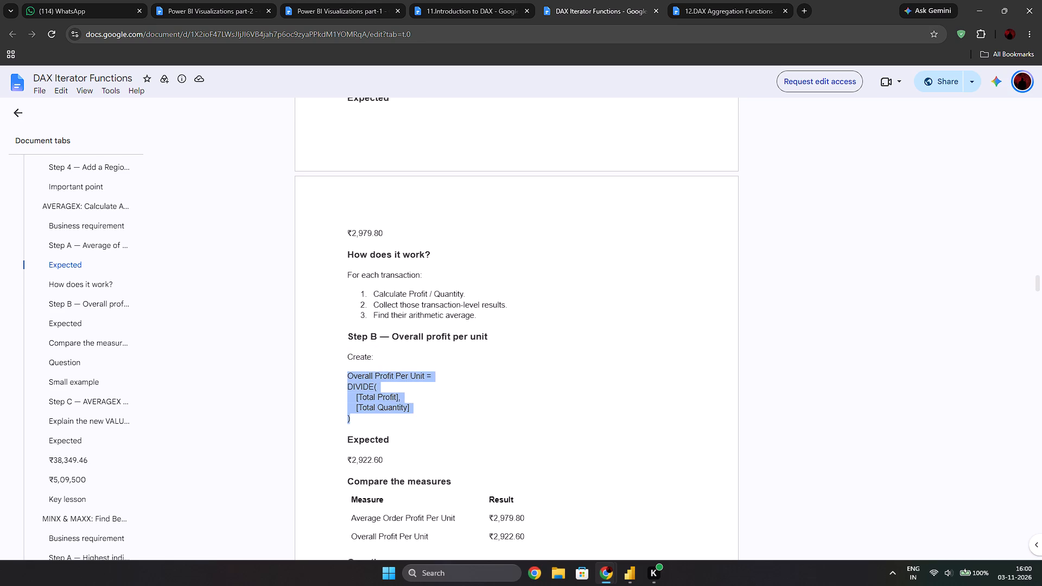
# In Power BI, create the FactSales measure Overall Profit Per Unit from the copied formula dividing Total Profit by Total Quantity.
pyautogui.hotkey('alt', 'Tab')
pyautogui.click(484, 280)
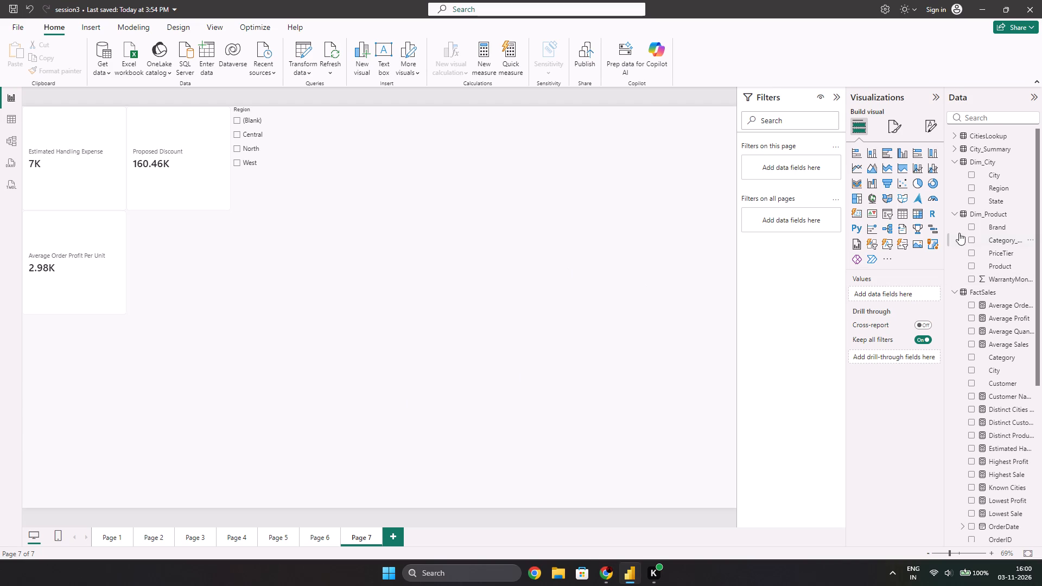
pyautogui.rightClick(976, 293)
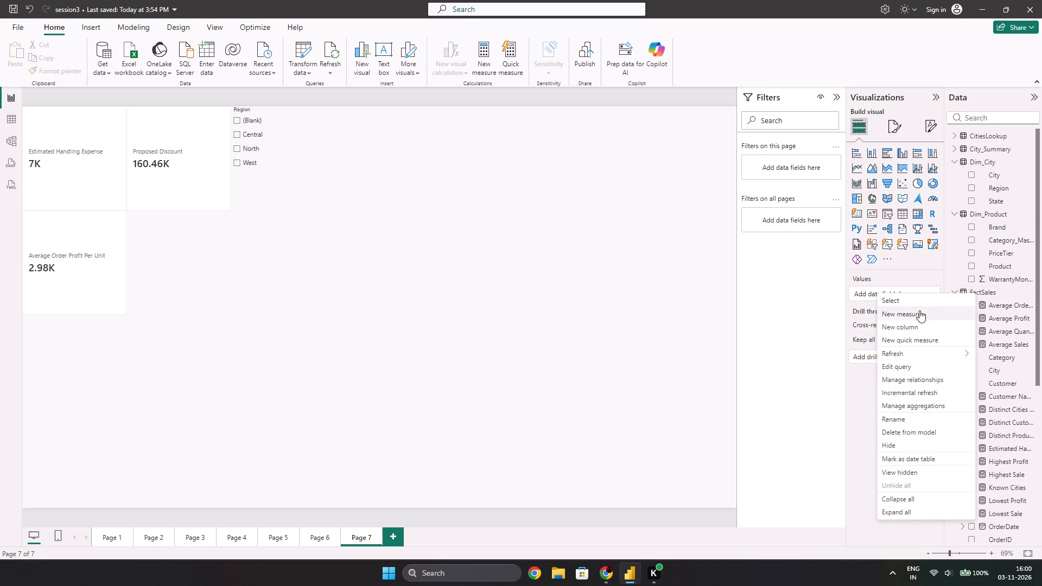
pyautogui.click(919, 310)
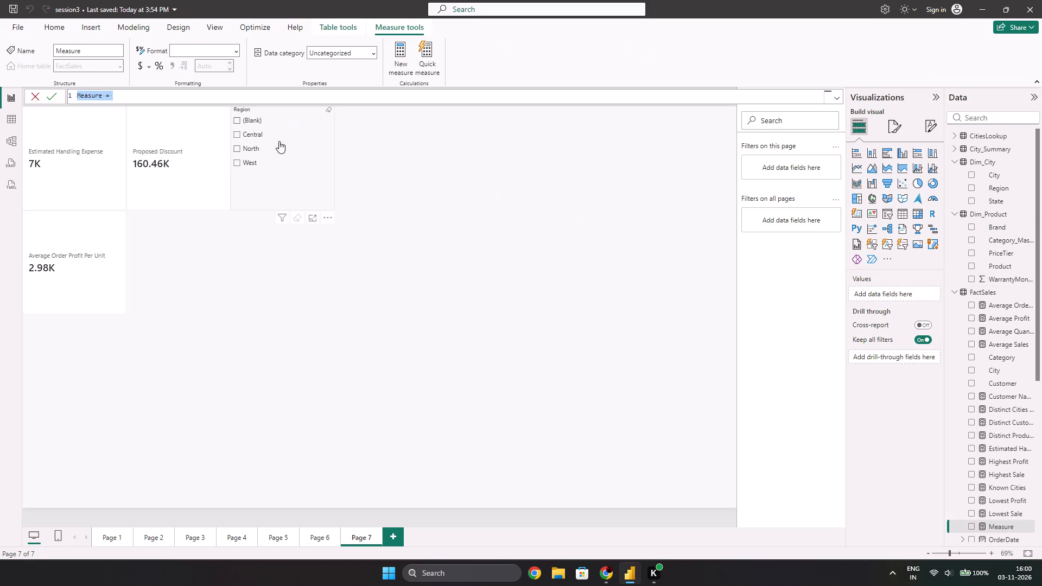
pyautogui.hotkey('ctrl', 'v')
pyautogui.press('Return')
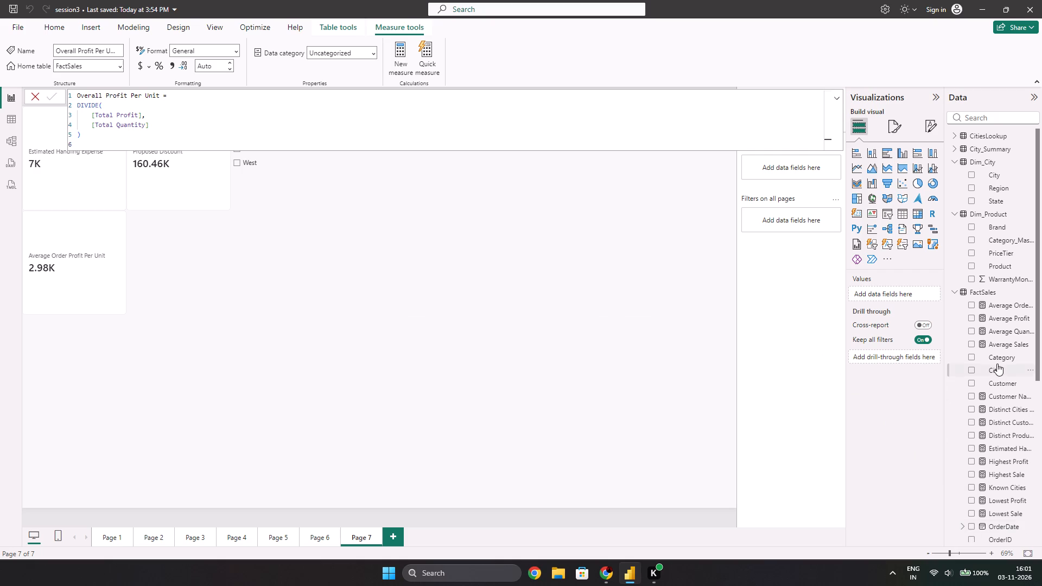
# Display Overall Profit Per Unit as a card, placed beside the Average Order Profit Per Unit card and directly below Proposed Discount.
pyautogui.scroll(-1, 988, 364)
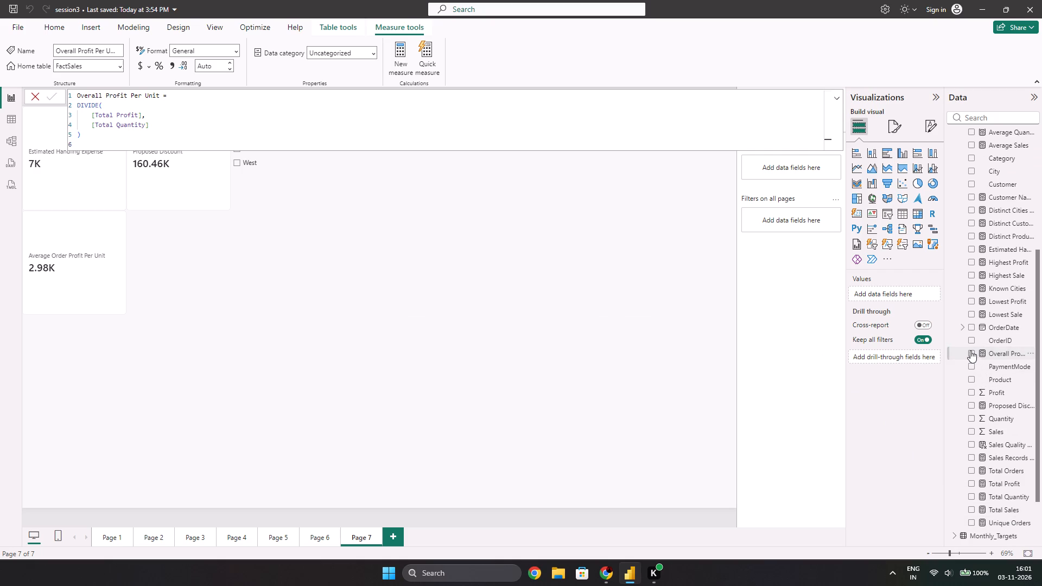
pyautogui.click(970, 354)
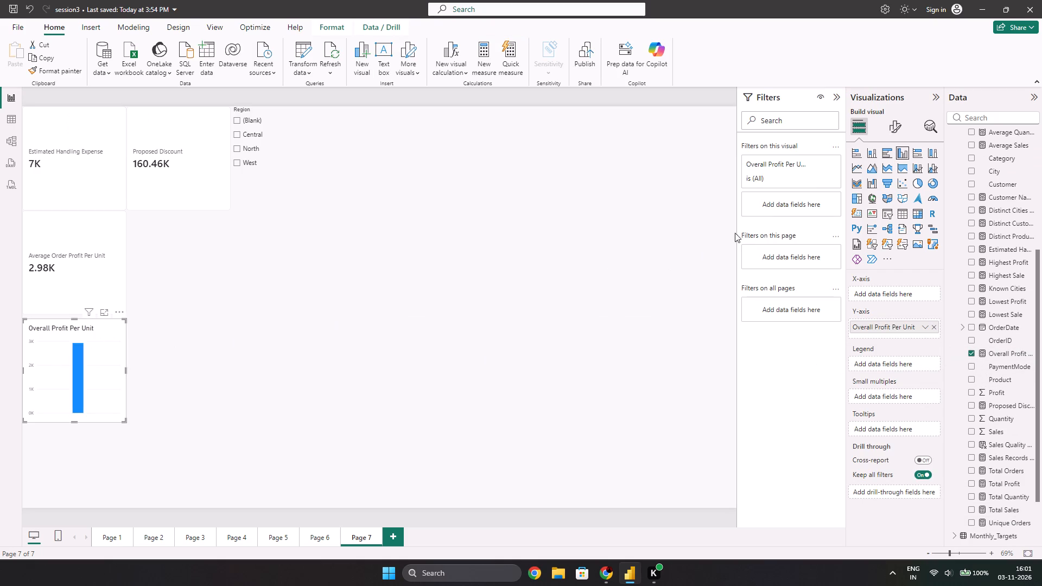
pyautogui.click(860, 217)
pyautogui.click(862, 210)
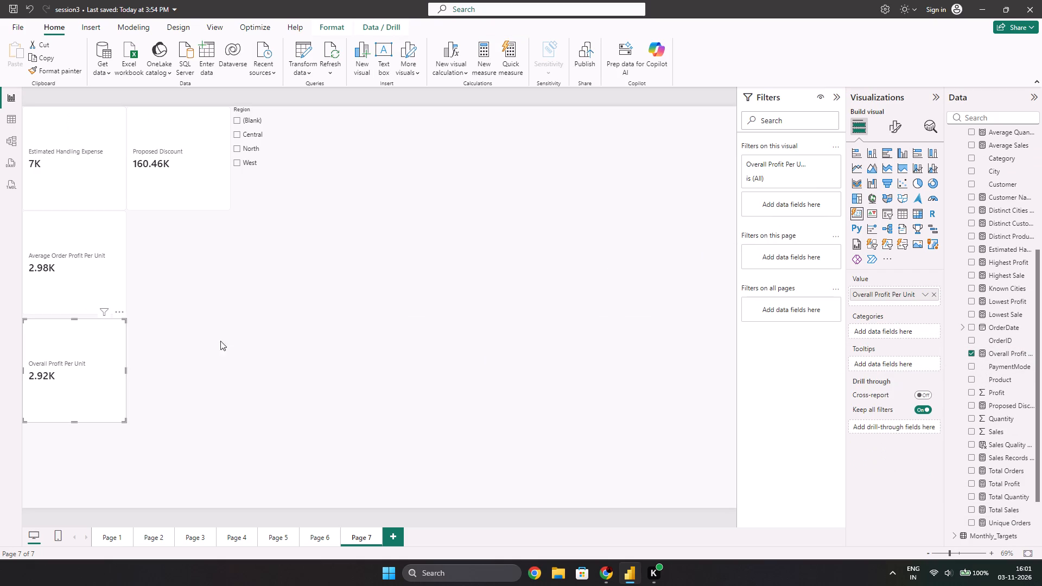
pyautogui.moveTo(97, 365); pyautogui.dragTo(199, 252)
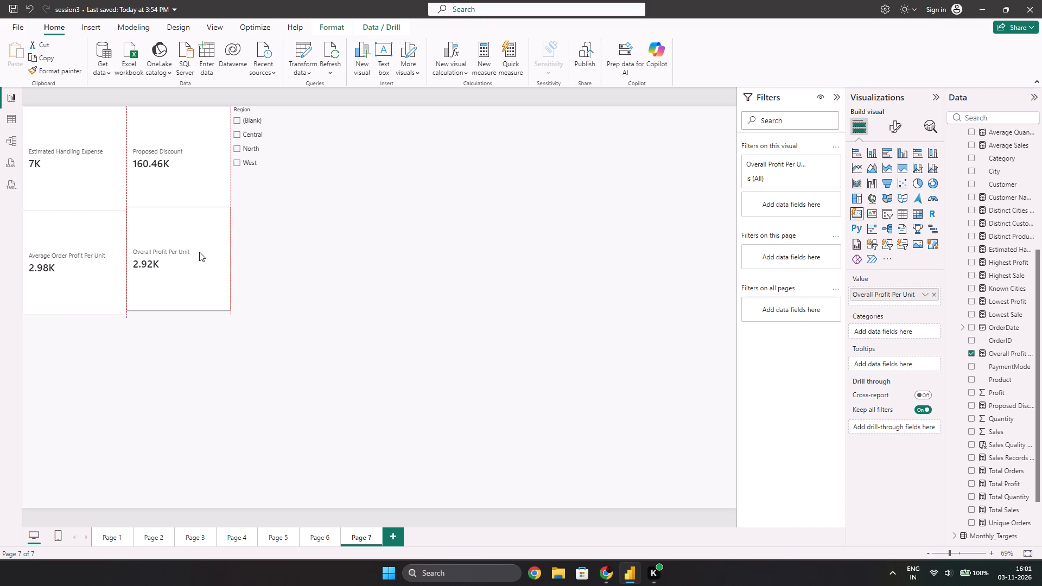
pyautogui.moveTo(199, 252); pyautogui.dragTo(198, 252)
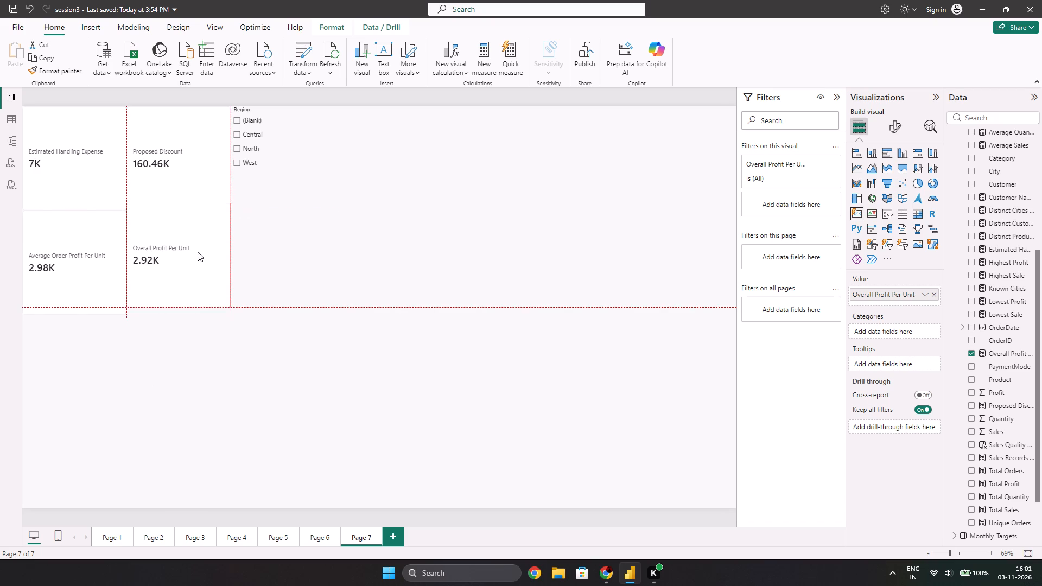
pyautogui.moveTo(198, 252); pyautogui.dragTo(201, 257)
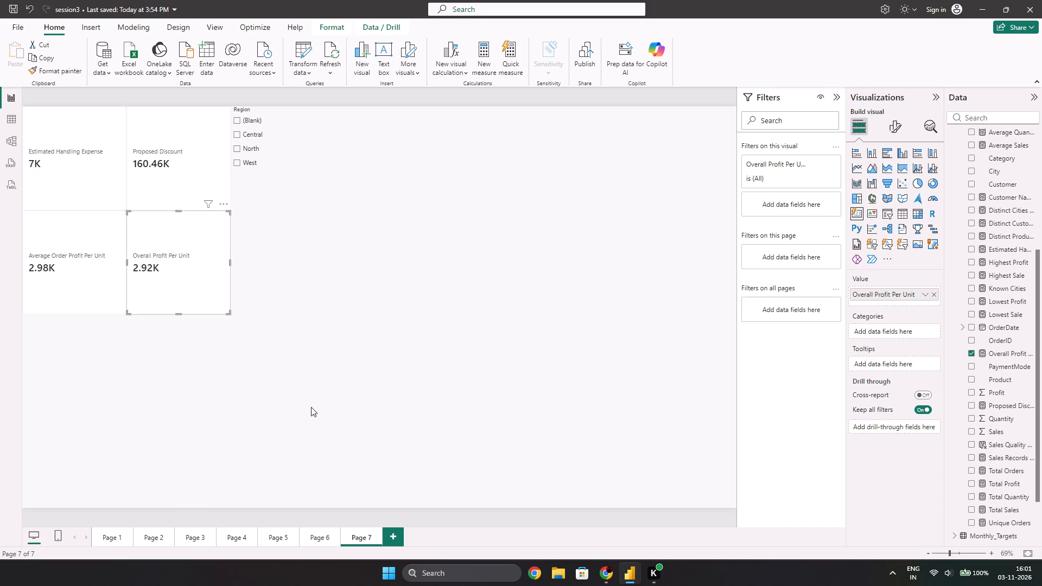
# Switch to the DAX Iterator Functions document and copy the complete Average Revenue Per Product formula from Step C of the AVERAGEX section.
pyautogui.click(311, 432)
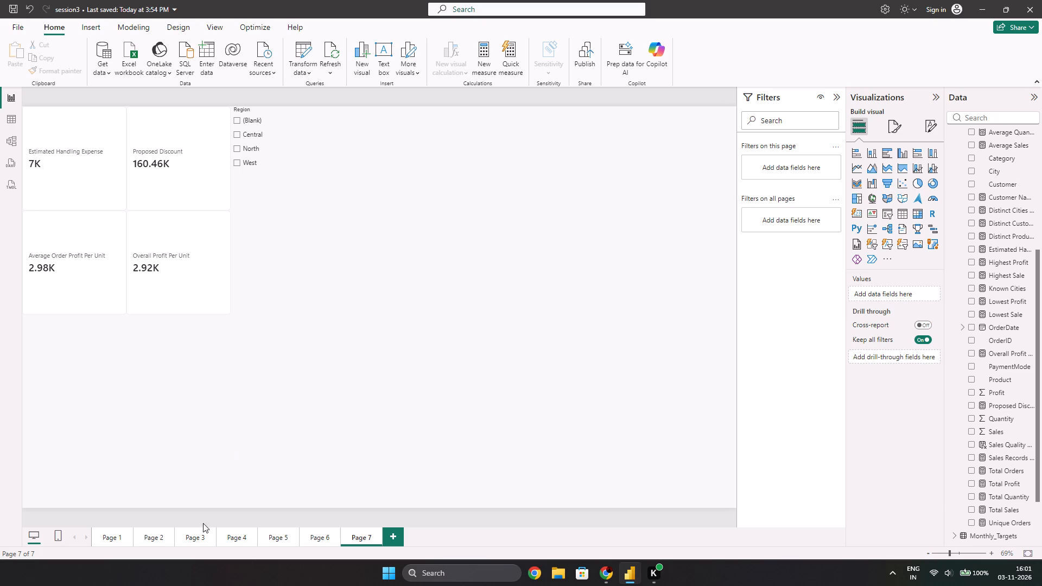
pyautogui.click(184, 328)
pyautogui.click(600, 565)
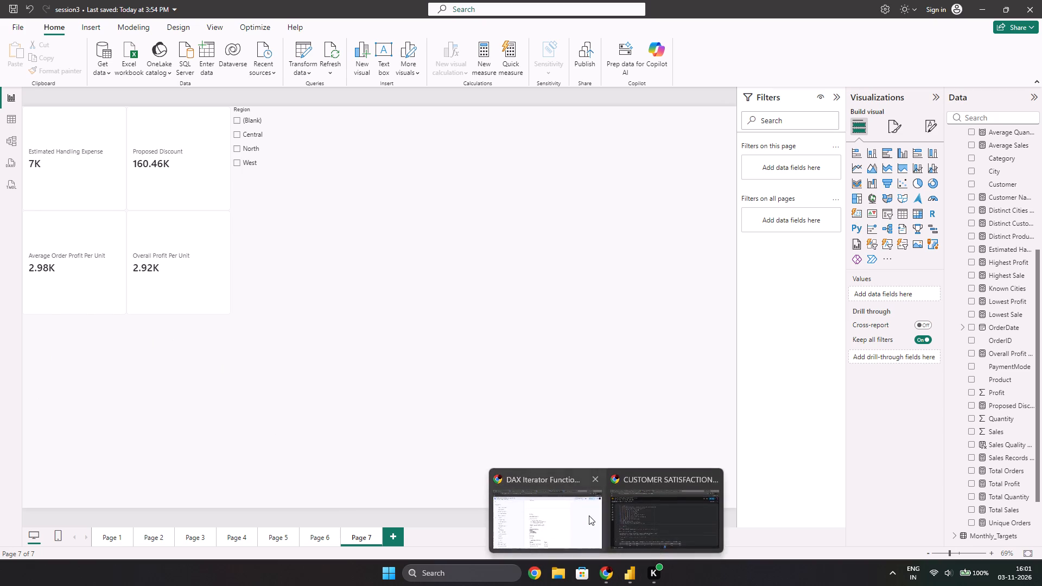
pyautogui.click(589, 515)
pyautogui.scroll(-1, 480, 413)
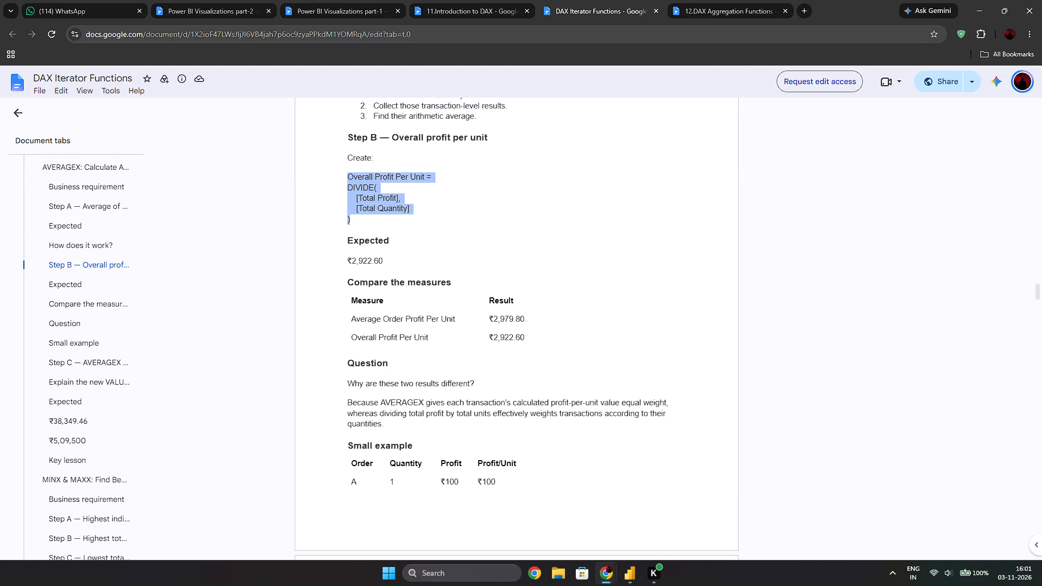
pyautogui.scroll(-1, 556, 371)
pyautogui.click(535, 370)
pyautogui.scroll(-2, 545, 370)
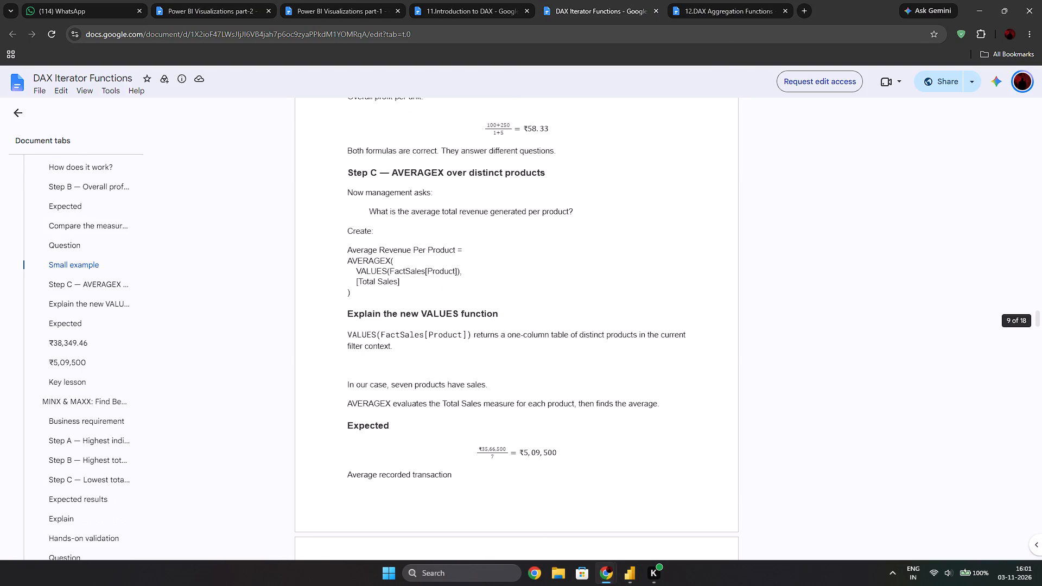
pyautogui.moveTo(359, 294); pyautogui.dragTo(357, 294)
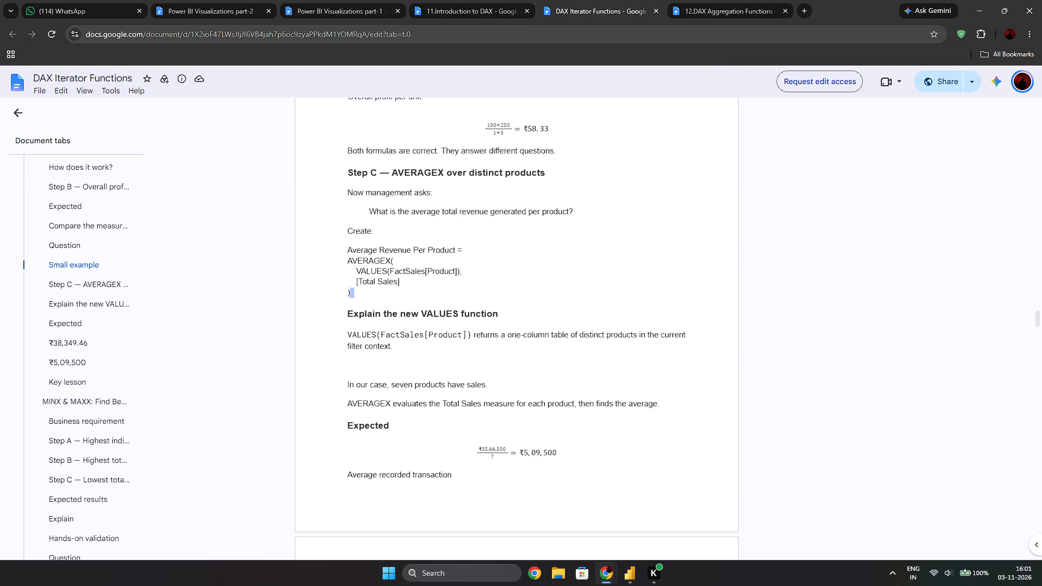
pyautogui.moveTo(357, 294); pyautogui.dragTo(347, 256)
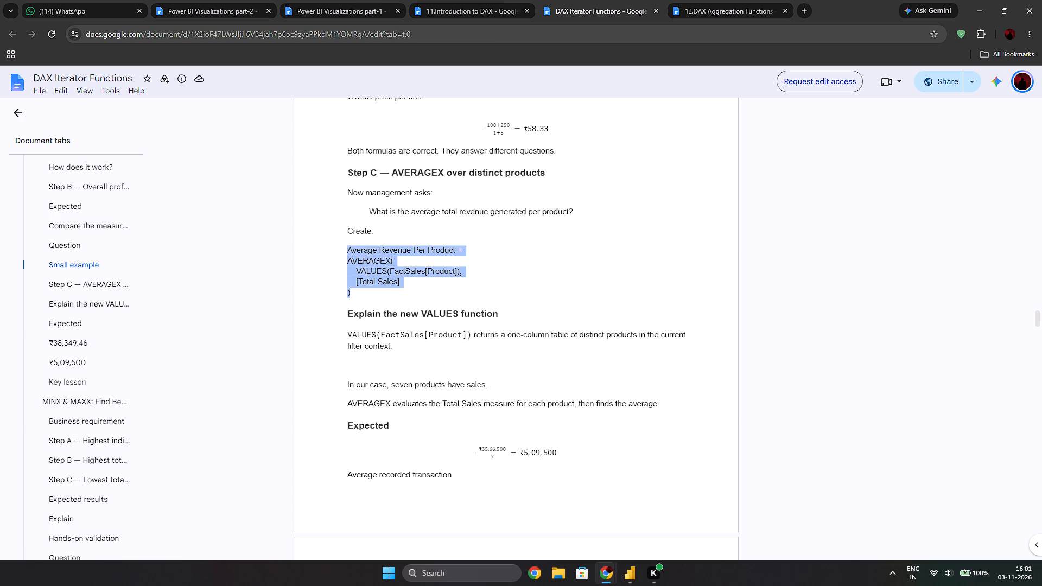
pyautogui.hotkey('ctrl', 'c')
# In Power BI, create the FactSales measure Average Revenue Per Product from the copied AVERAGEX formula over distinct products and Total Sales.
pyautogui.hotkey('alt', 'Tab')
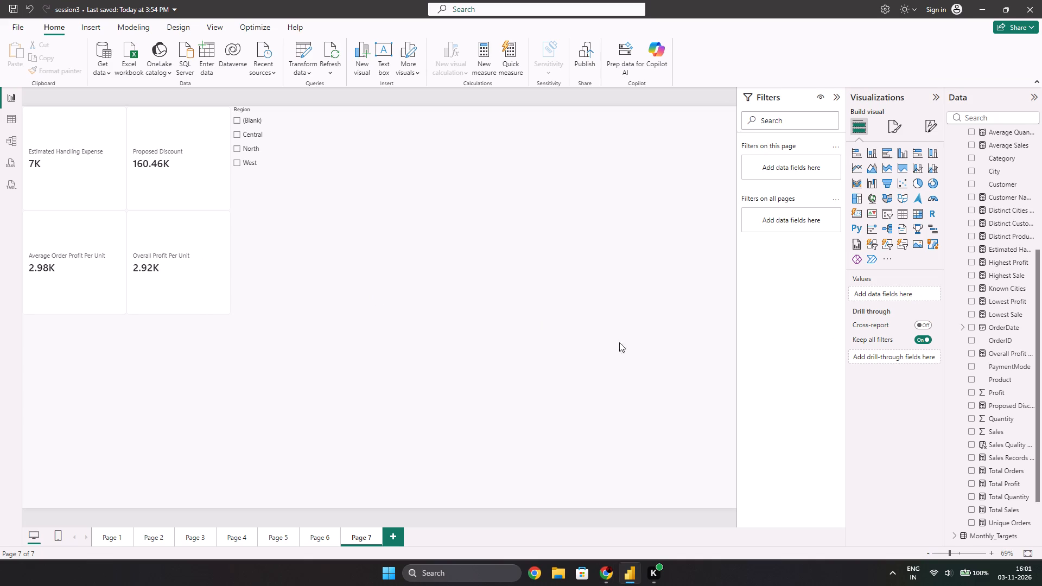
pyautogui.moveTo(465, 333); pyautogui.dragTo(478, 328)
pyautogui.scroll(1, 1006, 180)
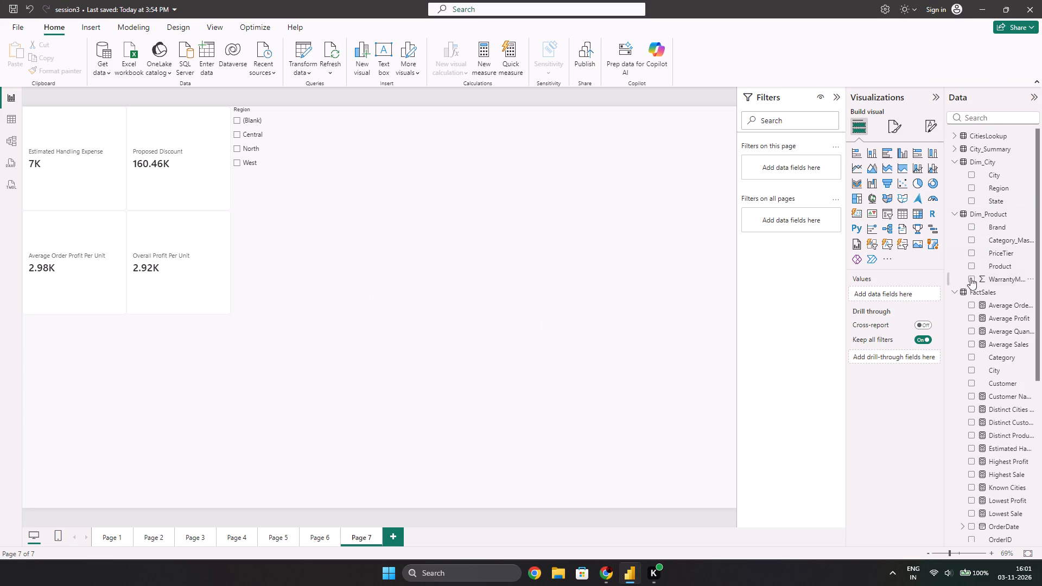
pyautogui.rightClick(980, 293)
pyautogui.click(935, 308)
pyautogui.hotkey('ctrl', 'v')
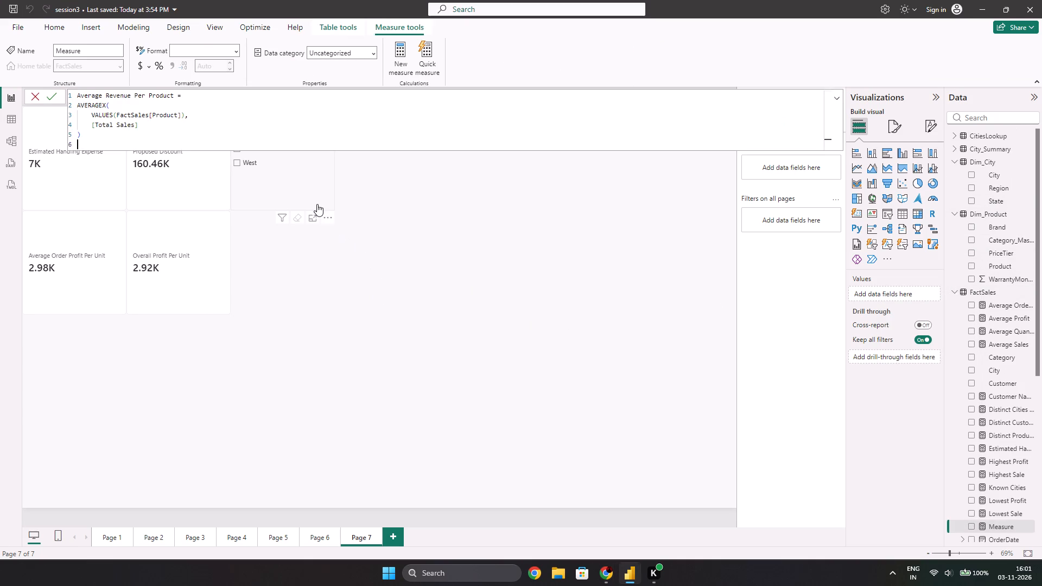
pyautogui.press('Return')
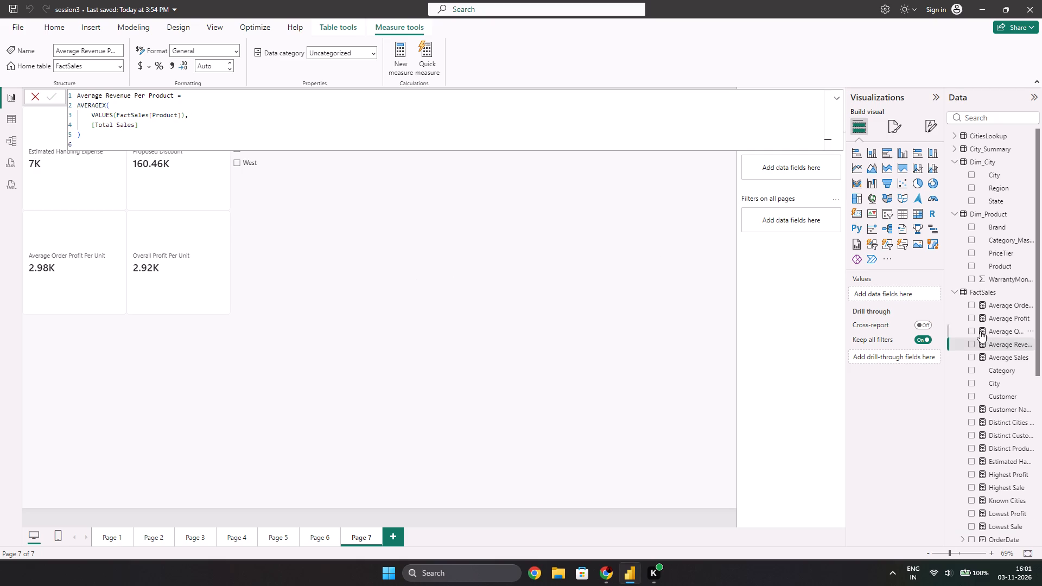
# Display Average Revenue Per Product as a card on Page 7, below the Average Order Profit Per Unit card.
pyautogui.click(972, 345)
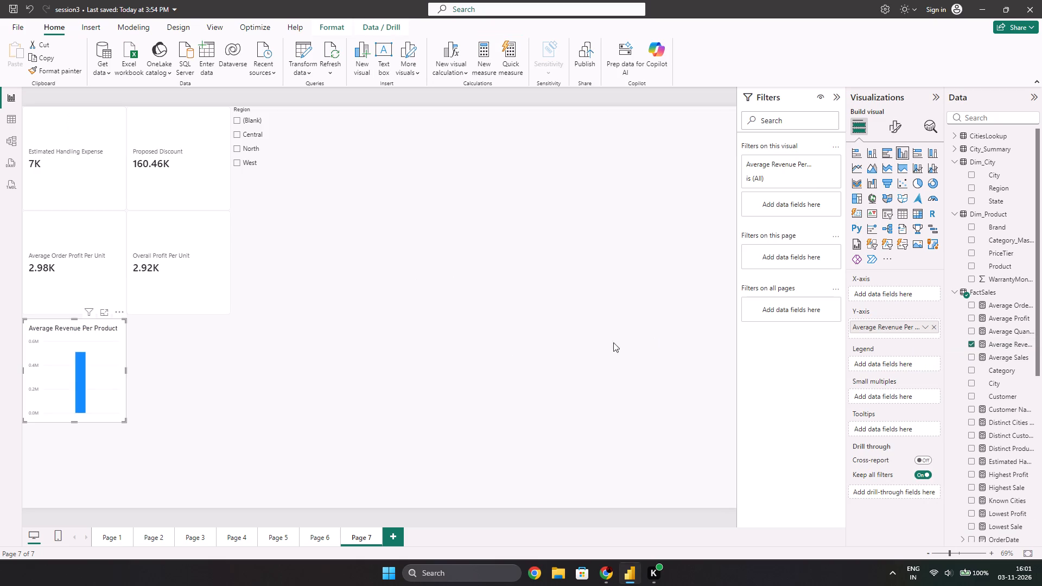
pyautogui.click(856, 212)
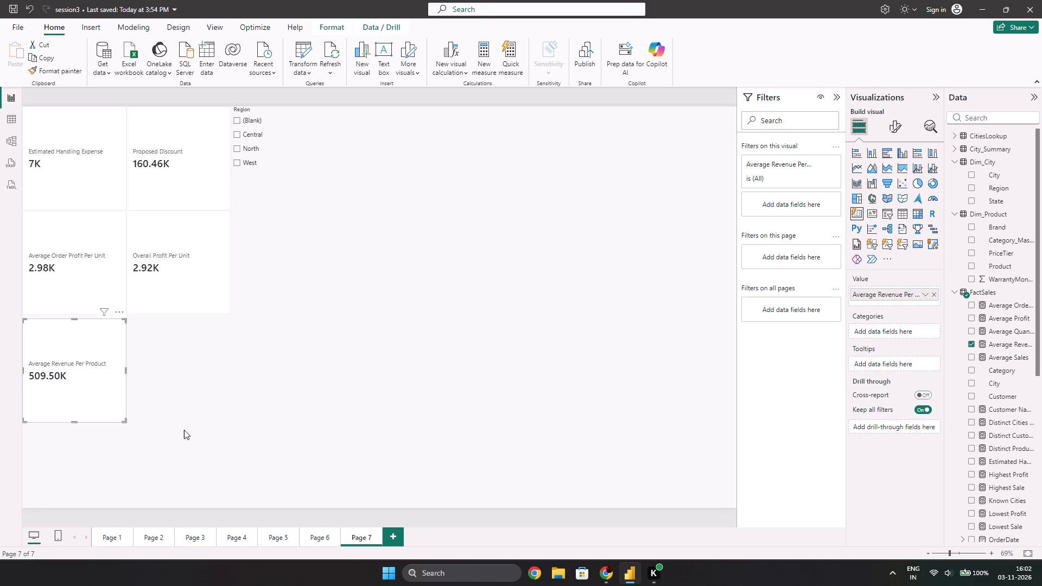
pyautogui.click(250, 379)
# Return to the DAX document, read on to the MINX & MAXX section, and copy Step A's Highest Transaction Sale formula.
pyautogui.hotkey('alt', 'Tab')
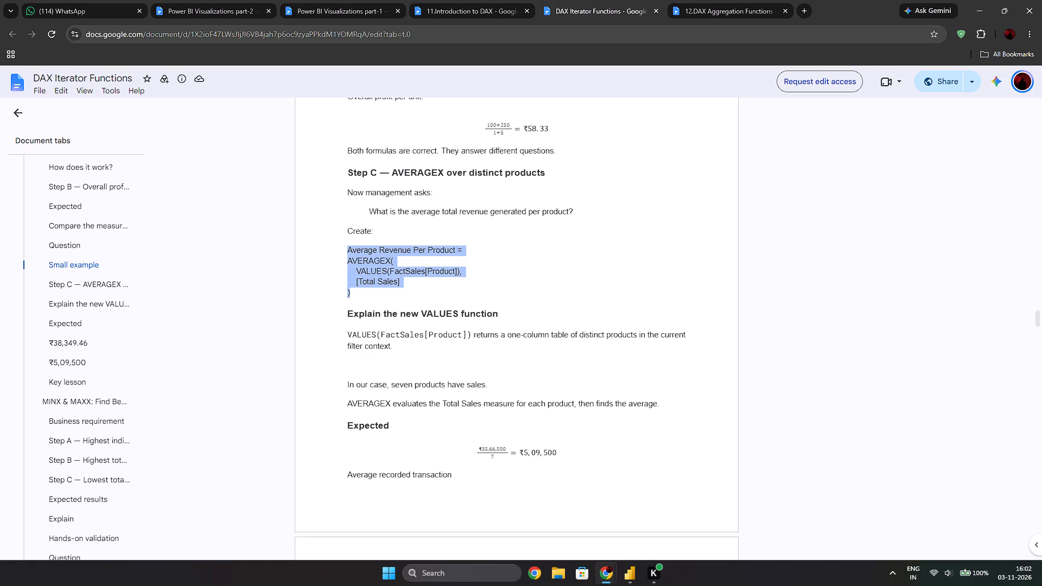
pyautogui.scroll(-1, 558, 413)
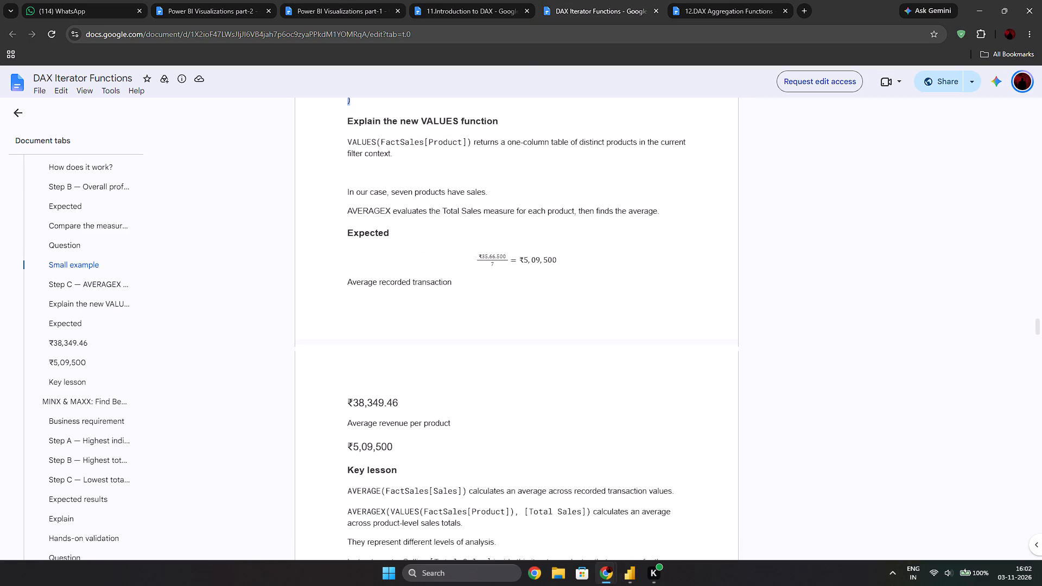
pyautogui.scroll(1, 441, 329)
pyautogui.scroll(-1, 425, 405)
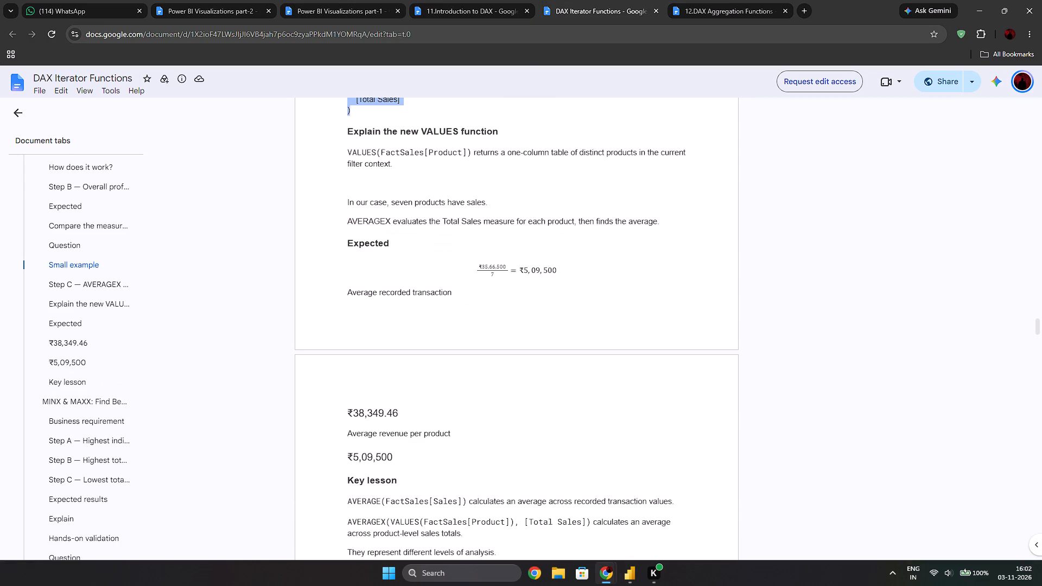
pyautogui.scroll(-1, 416, 400)
pyautogui.scroll(-1, 399, 341)
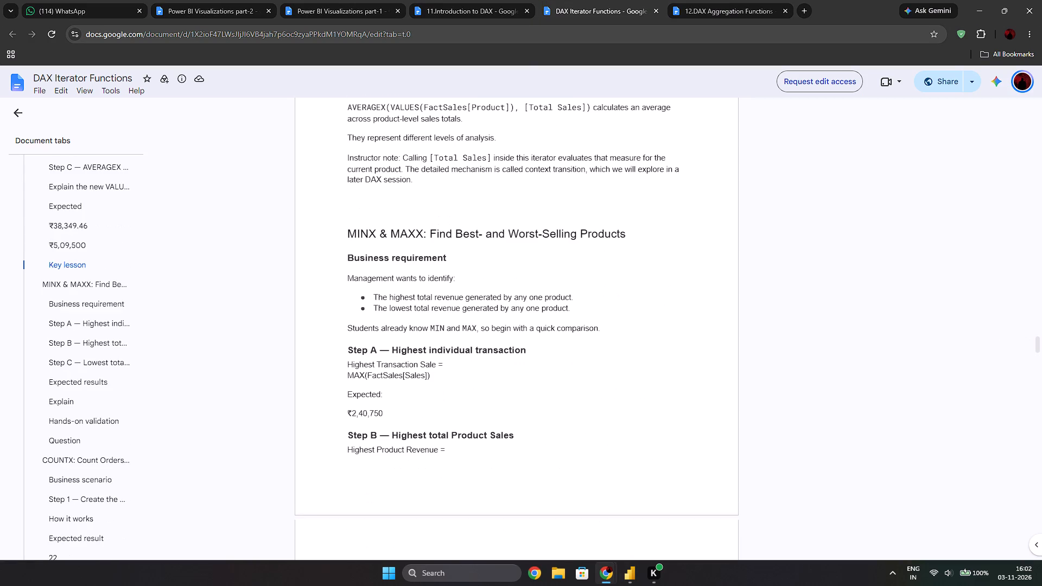
pyautogui.scroll(-1, 382, 337)
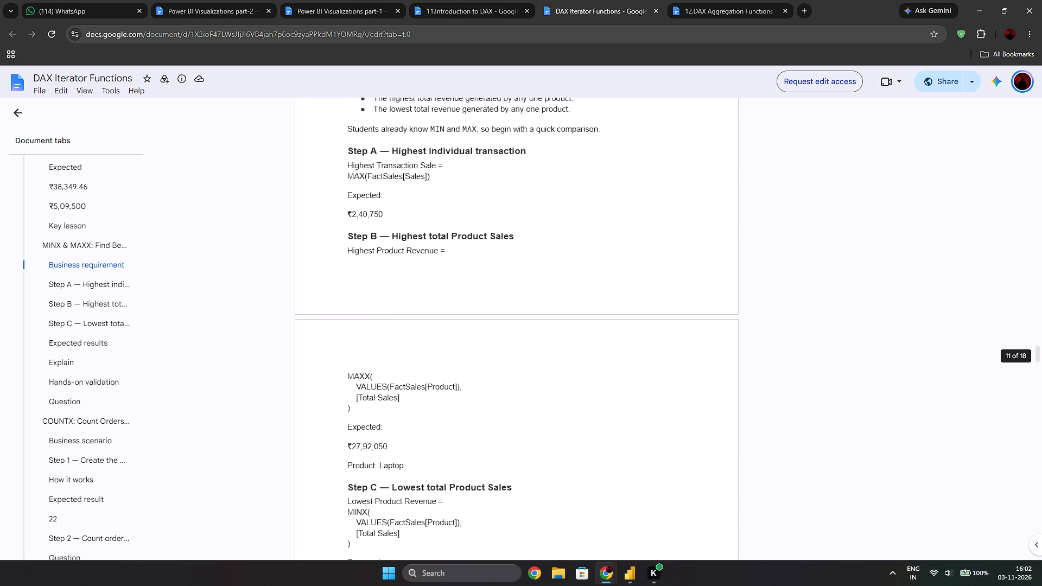
pyautogui.moveTo(435, 172); pyautogui.dragTo(410, 172)
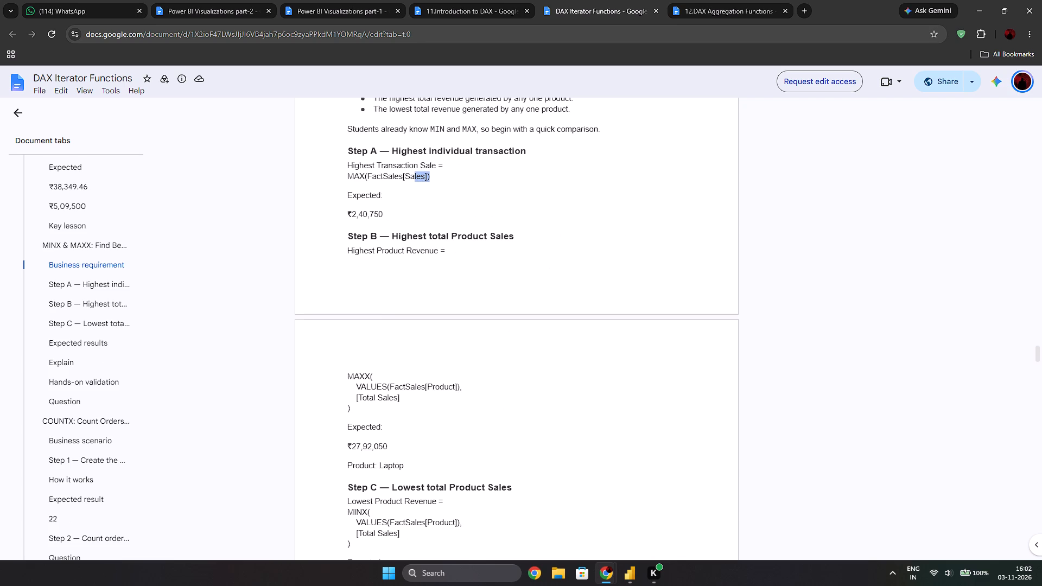
pyautogui.moveTo(410, 172); pyautogui.dragTo(331, 168)
pyautogui.hotkey('ctrl', 'c')
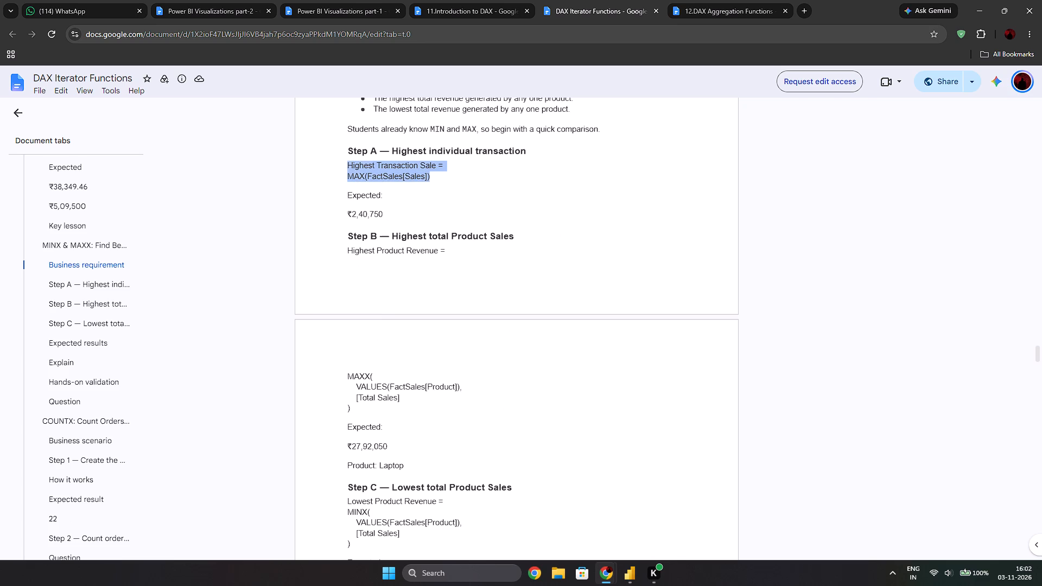
# In Power BI, create the FactSales measure Highest Transaction Sale from the copied formula MAX(FactSales[Sales]).
pyautogui.hotkey('alt', 'Tab')
pyautogui.click(285, 333)
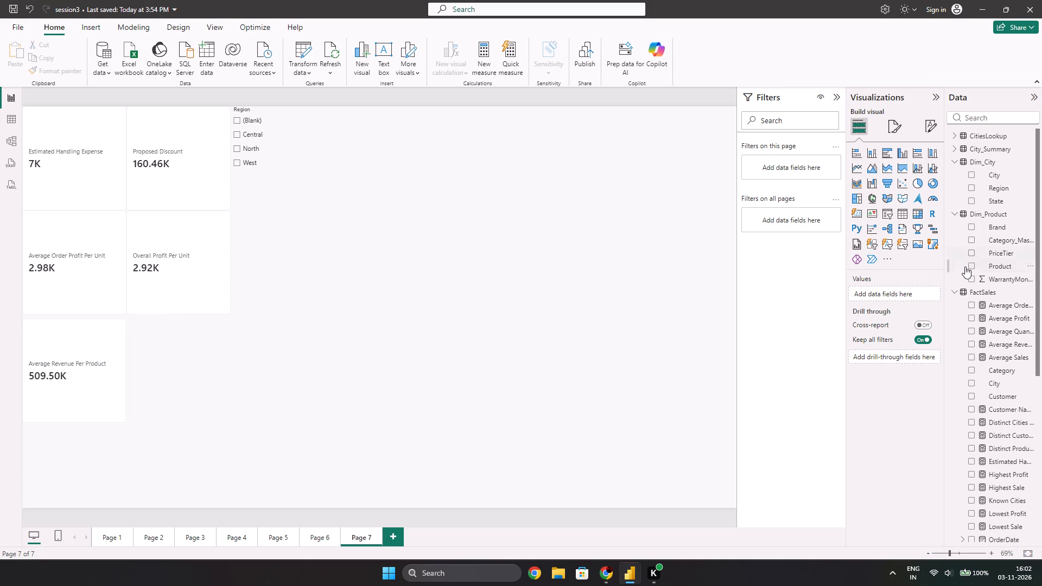
pyautogui.rightClick(983, 289)
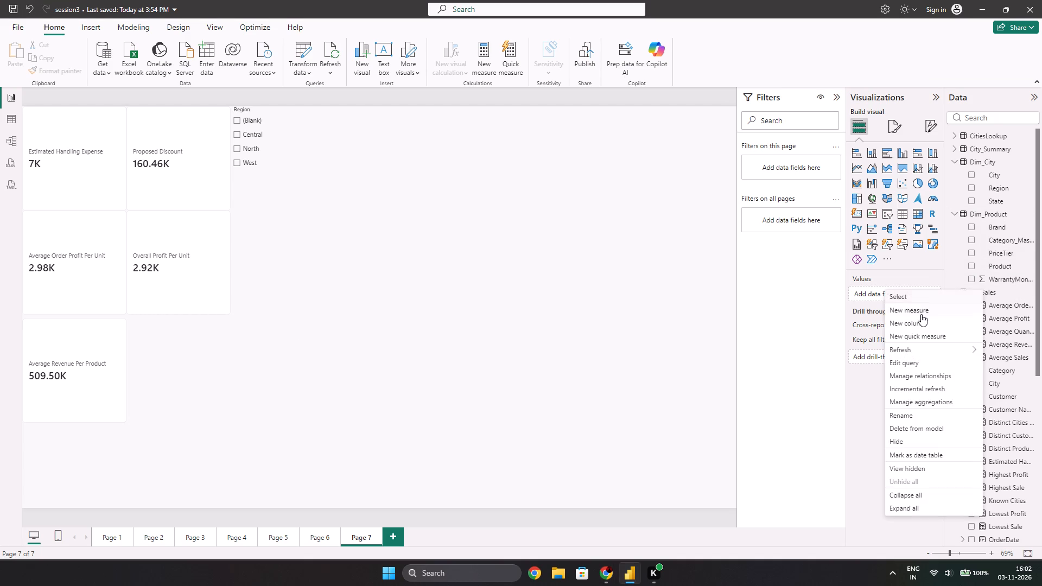
pyautogui.click(921, 314)
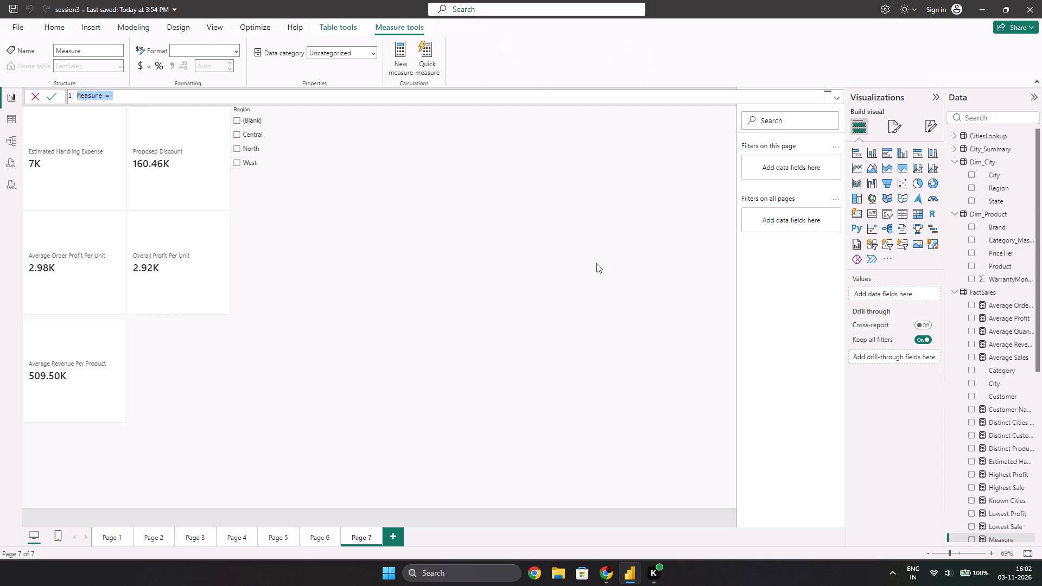
pyautogui.hotkey('ctrl', 'v')
pyautogui.press('Return')
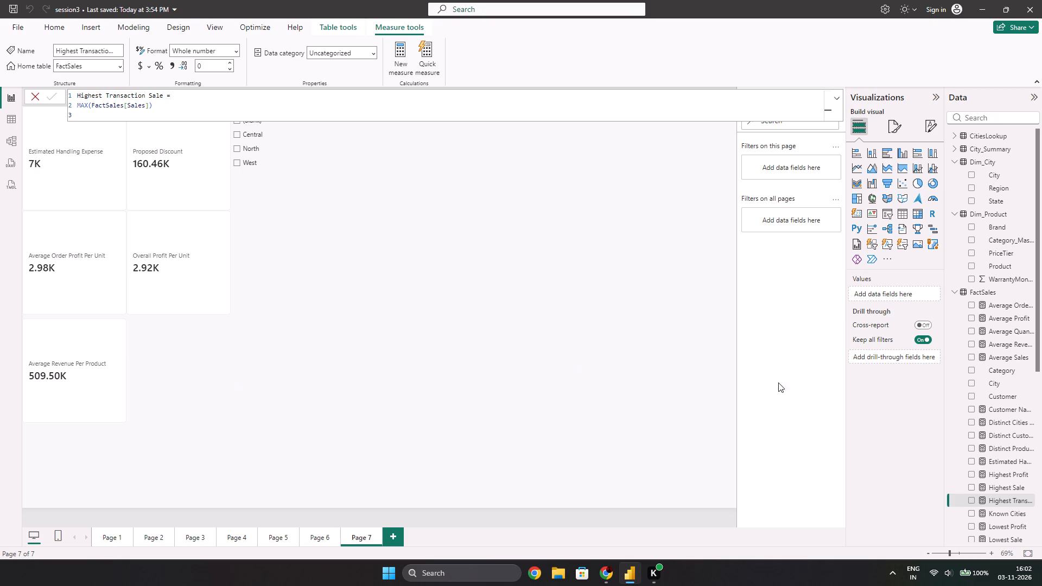
# Display Highest Transaction Sale as a card on Page 7, directly below the Average Revenue Per Product card.
pyautogui.click(970, 499)
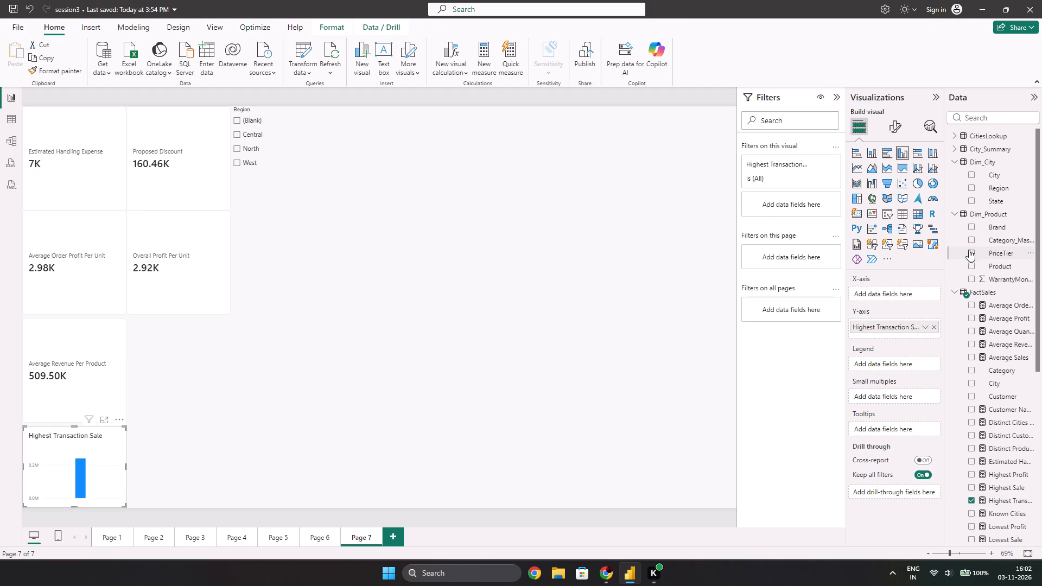
pyautogui.click(860, 215)
pyautogui.click(425, 396)
# Return to the DAX document and copy Step B's complete Highest Product Revenue formula, including the MAXX part on the following page.
pyautogui.hotkey('alt', 'Tab')
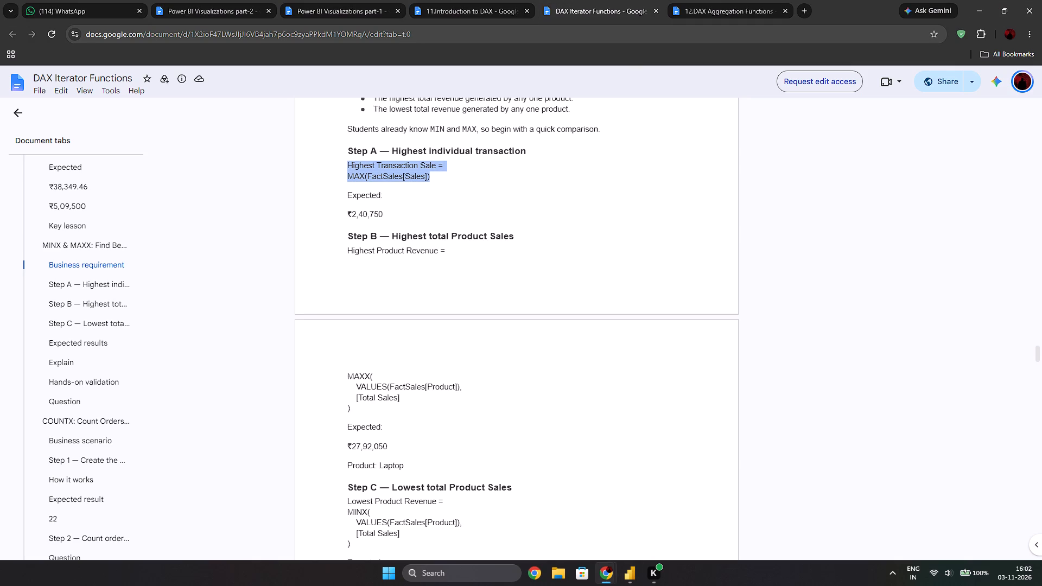
pyautogui.click(366, 411)
pyautogui.moveTo(366, 411); pyautogui.dragTo(349, 275)
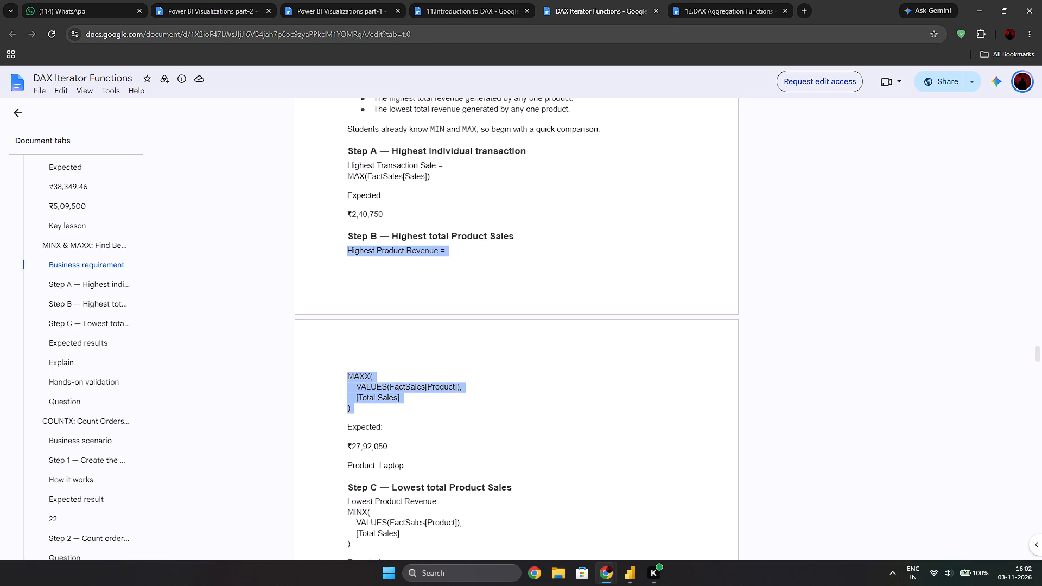
pyautogui.hotkey('ctrl', 'c')
# In Power BI, create the FactSales measure Highest Product Revenue from the copied MAXX formula over distinct products and Total Sales.
pyautogui.hotkey('alt', 'Tab')
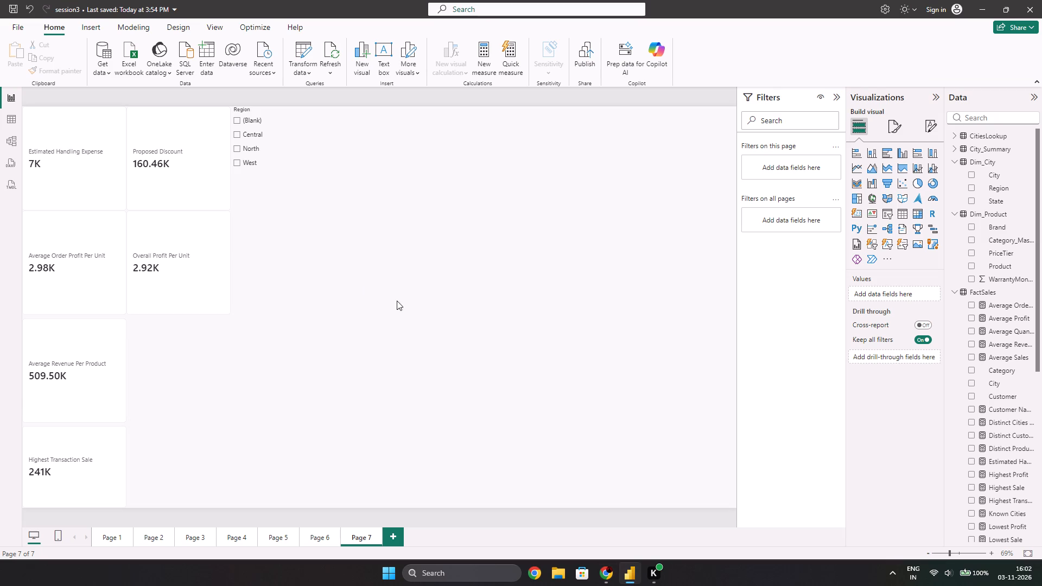
pyautogui.moveTo(327, 354); pyautogui.dragTo(332, 354)
pyautogui.rightClick(1005, 288)
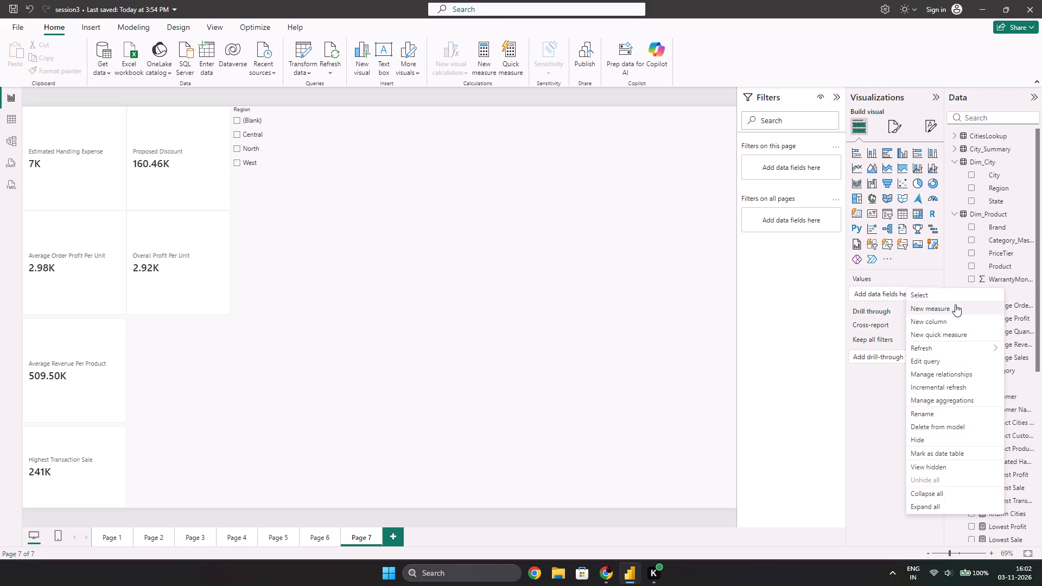
pyautogui.click(955, 304)
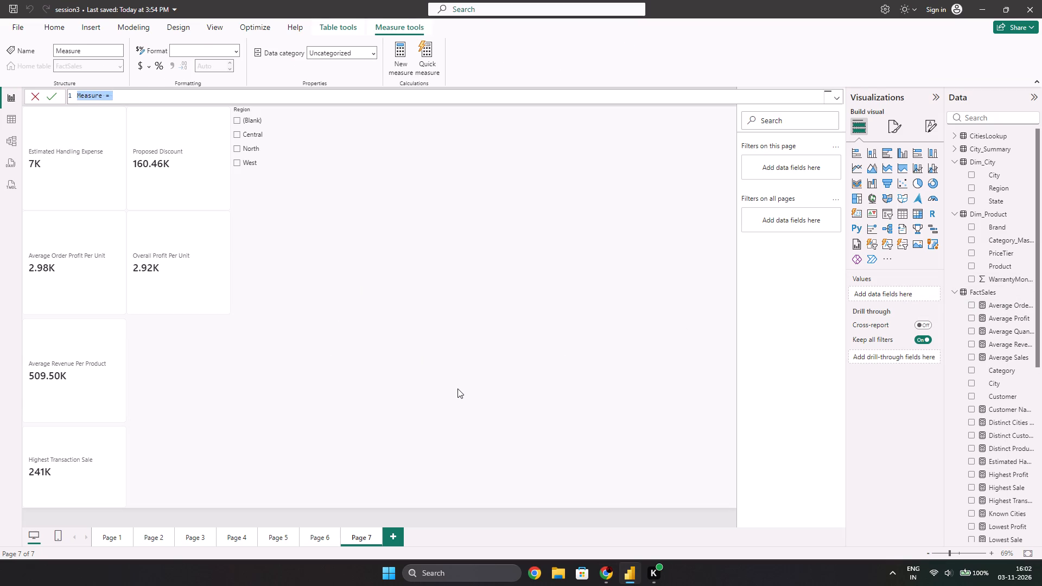
pyautogui.hotkey('ctrl', 'v')
pyautogui.press('Return')
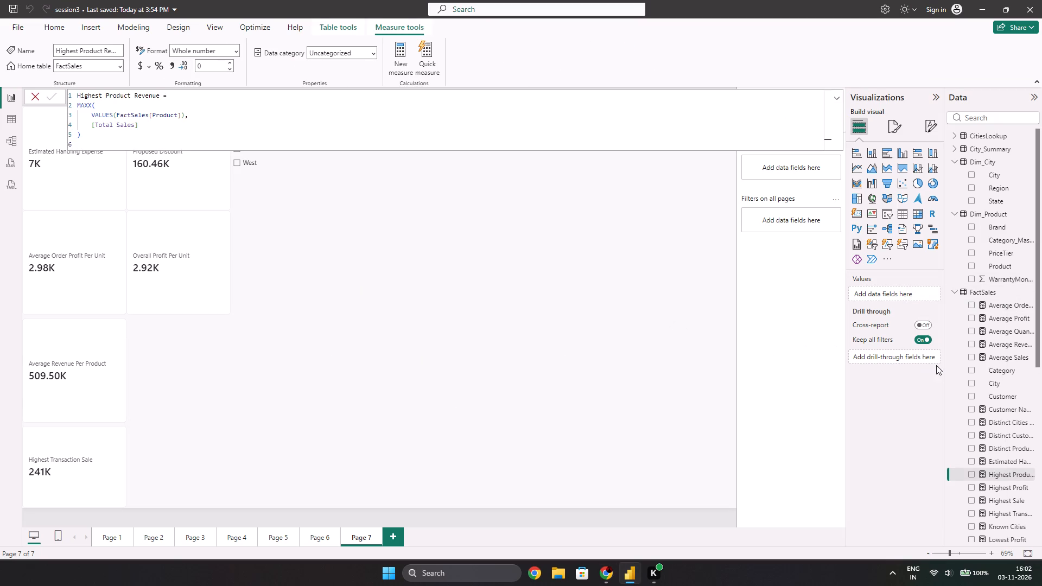
# Display Highest Product Revenue as a card on Page 7, beside the Average Revenue Per Product card and below Overall Profit Per Unit.
pyautogui.click(970, 474)
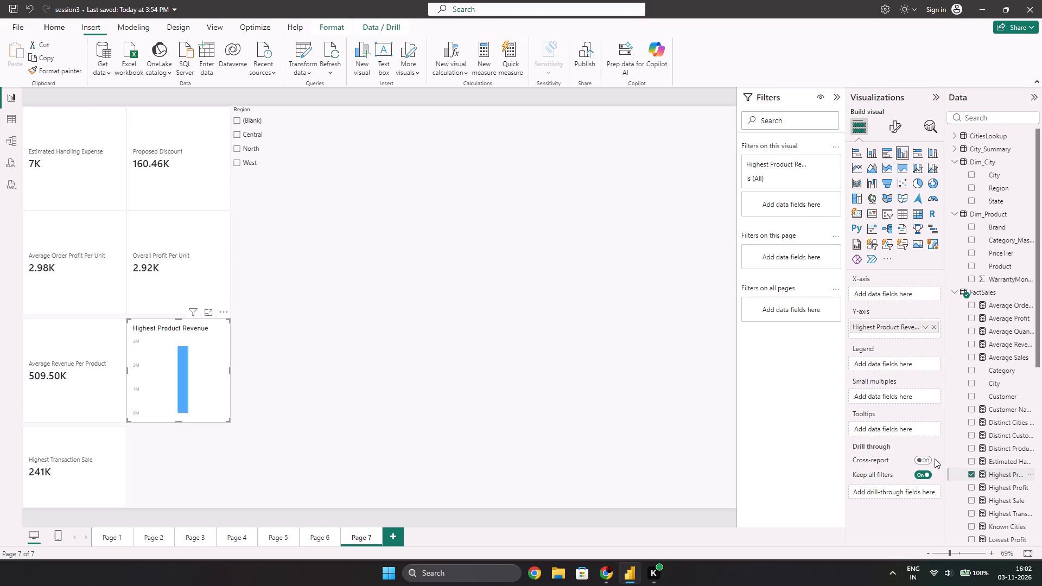
pyautogui.click(856, 215)
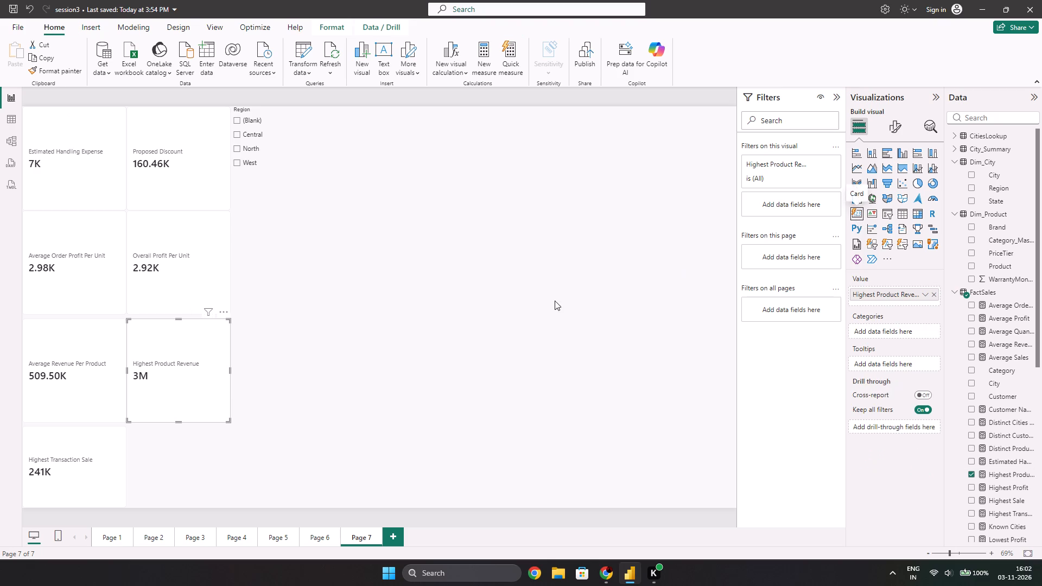
pyautogui.click(366, 404)
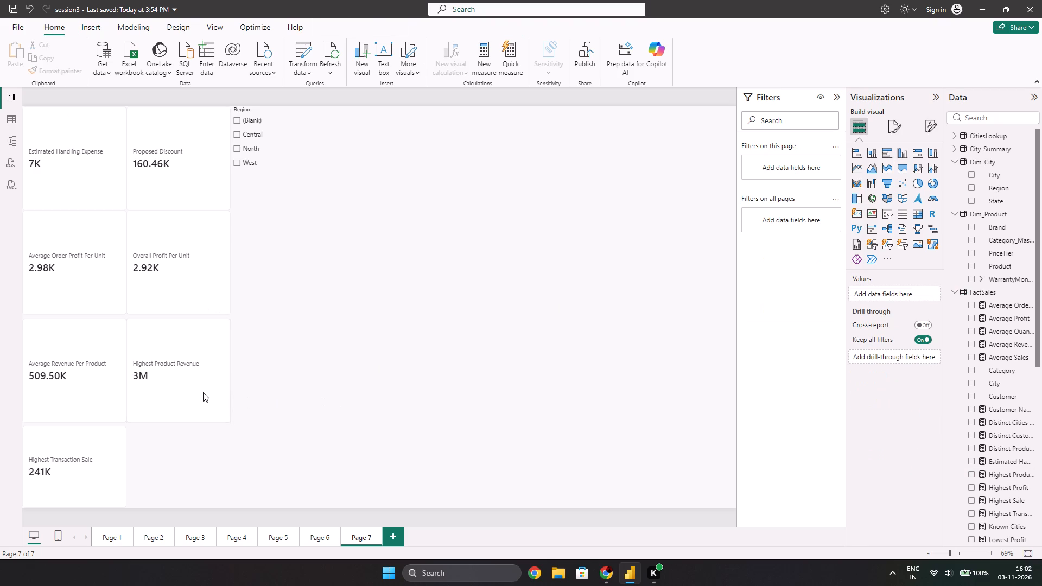
# Return to the DAX Iterator Functions document and copy Step C's complete Lowest Product Revenue formula.
pyautogui.hotkey('alt', 'Tab')
pyautogui.scroll(-1, 503, 424)
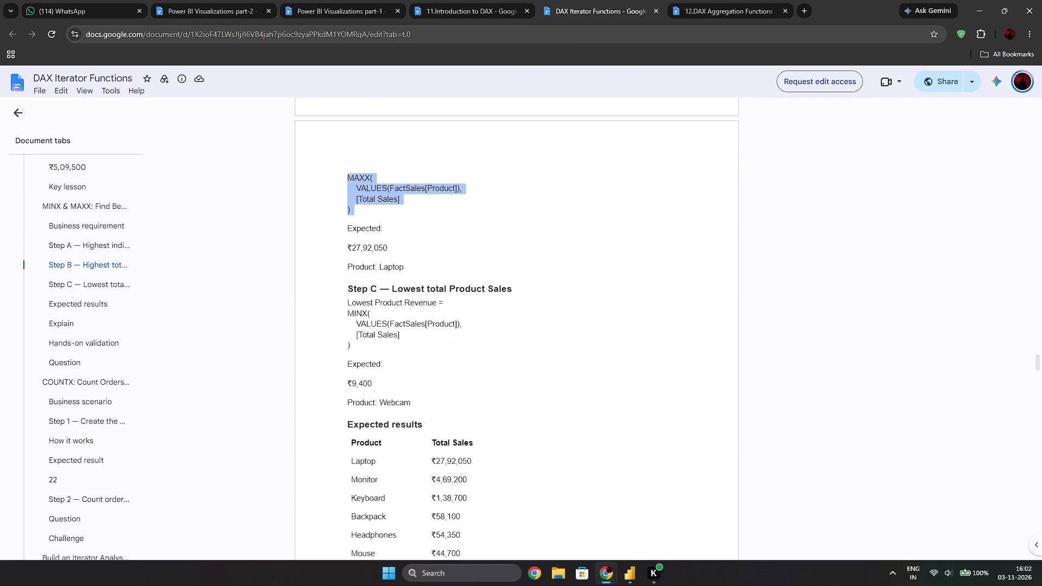
pyautogui.moveTo(357, 354); pyautogui.dragTo(342, 329)
pyautogui.click(363, 346)
pyautogui.moveTo(363, 346); pyautogui.dragTo(353, 307)
pyautogui.hotkey('ctrl', 'c')
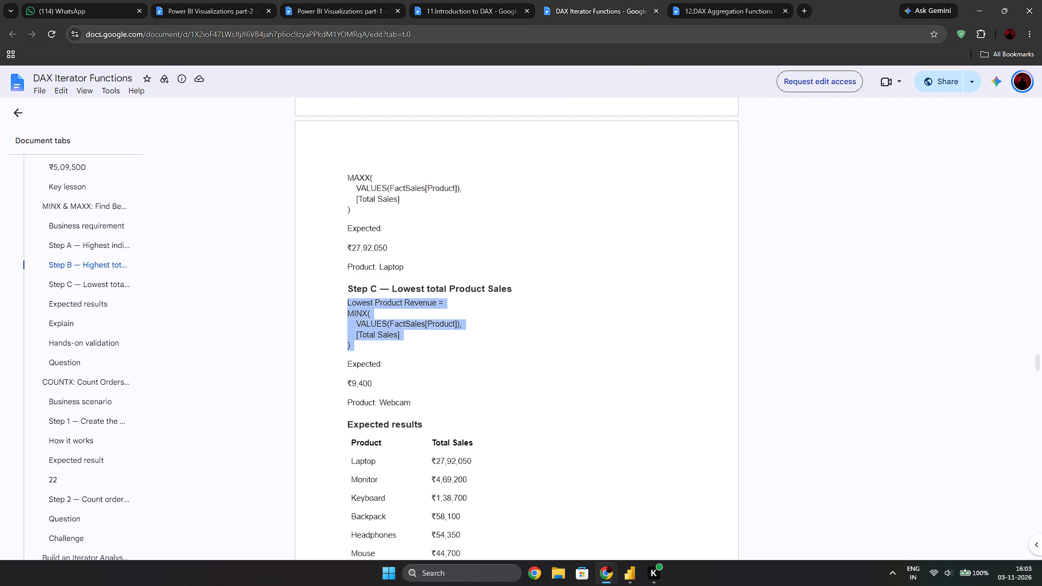
# In Power BI, create the FactSales measure Lowest Product Revenue from the copied MINX formula over distinct products and Total Sales.
pyautogui.hotkey('alt', 'Tab')
pyautogui.click(384, 284)
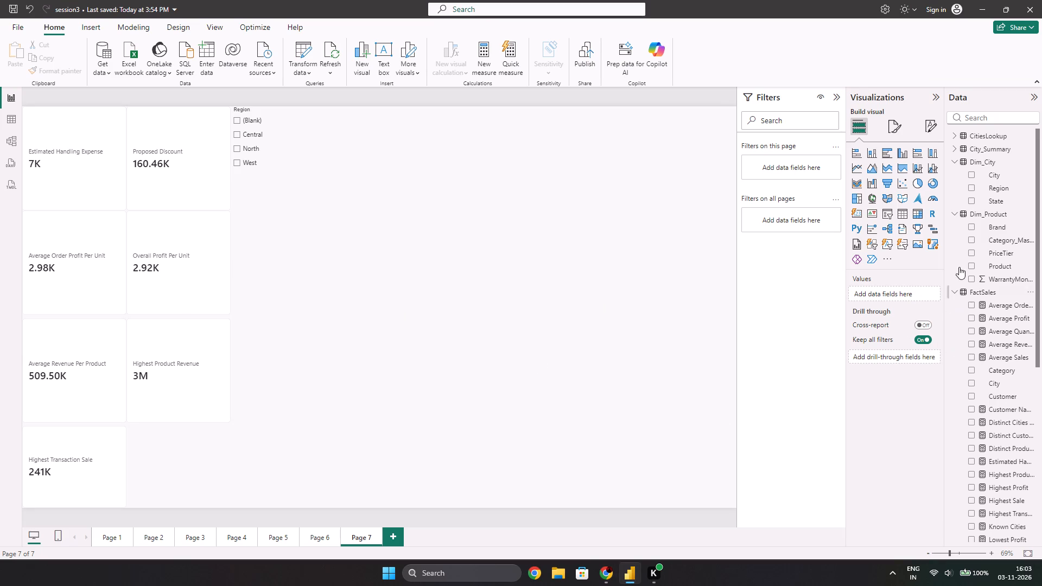
pyautogui.rightClick(993, 295)
pyautogui.click(906, 320)
pyautogui.hotkey('ctrl', 'v')
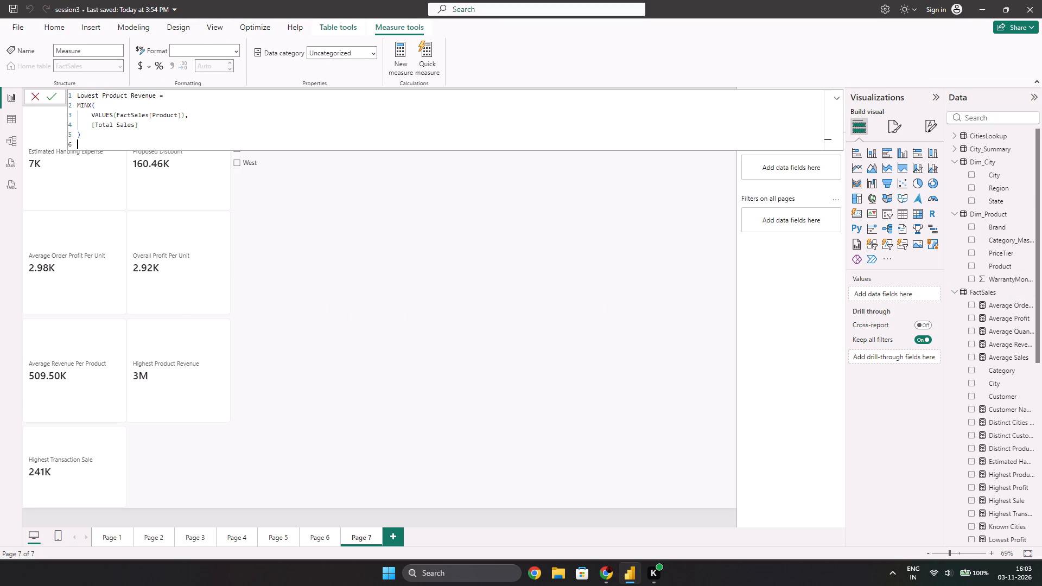
pyautogui.press('Return')
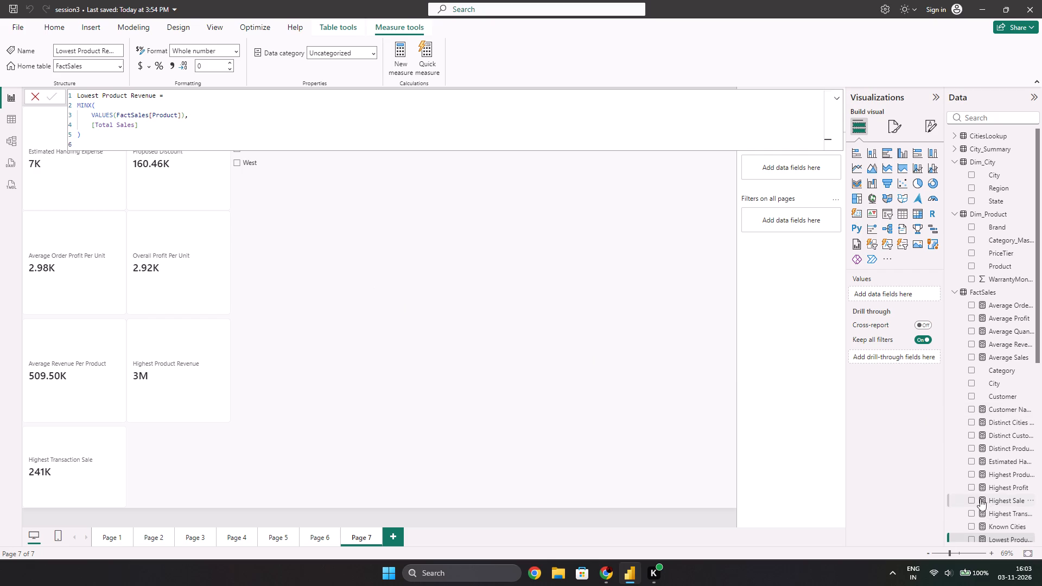
# Display Lowest Product Revenue as a card on Page 7, beside Highest Transaction Sale and below the Highest Product Revenue card.
pyautogui.click(973, 538)
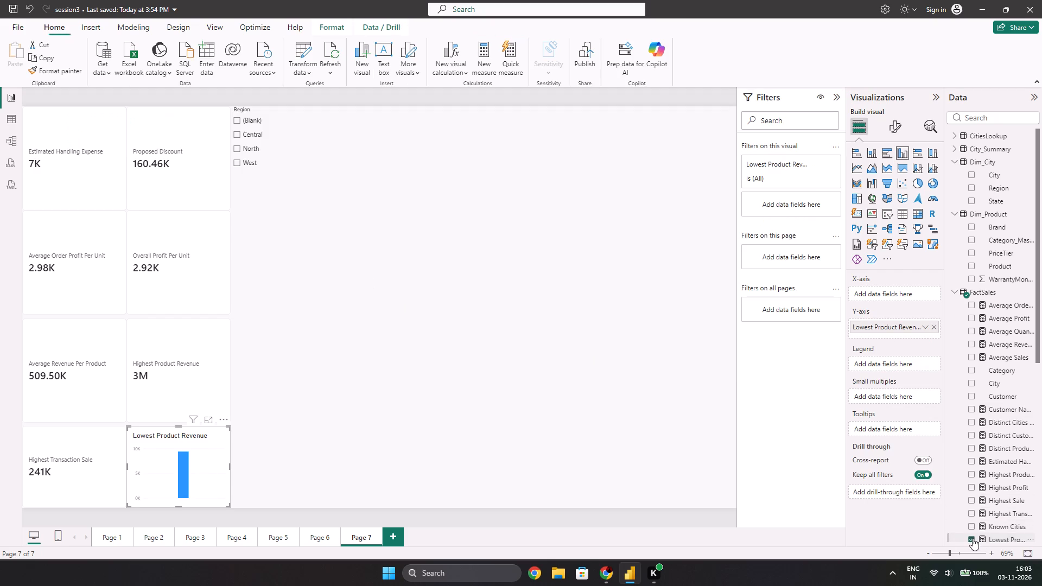
pyautogui.click(858, 212)
pyautogui.doubleClick(439, 354)
pyautogui.scroll(-1, 450, 356)
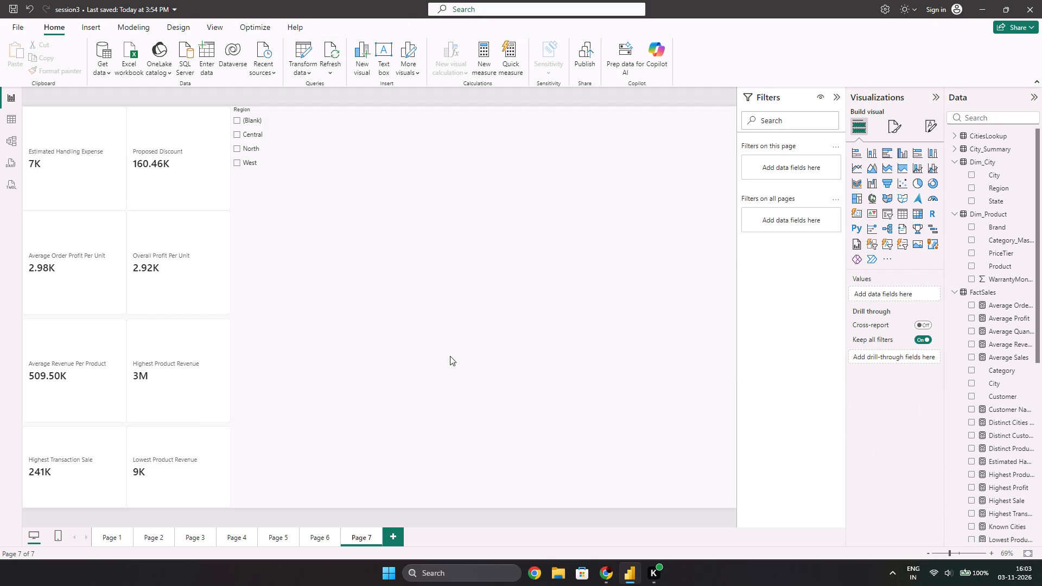
pyautogui.click(416, 383)
pyautogui.click(421, 383)
# Look through the existing FactSales measures, including Average Sales, Highest Sale, Highest Product Revenue and Highest Profit.
pyautogui.keyDown('ctrl'); pyautogui.click(1002, 354); pyautogui.keyUp('ctrl')
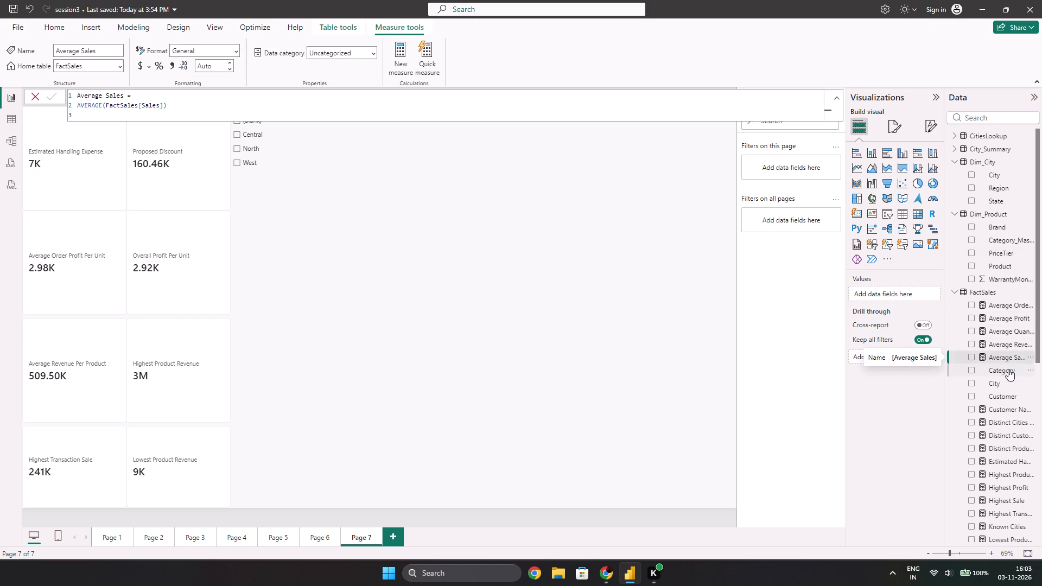
pyautogui.keyDown('ctrl'); pyautogui.scroll(-1, 1003, 392); pyautogui.keyUp('ctrl')
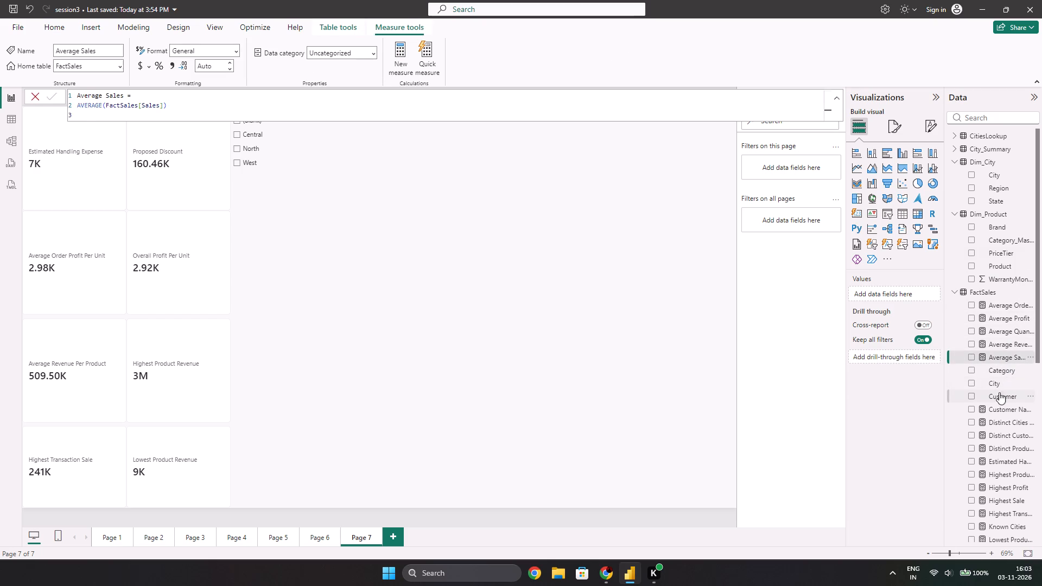
pyautogui.scroll(-1, 1002, 379)
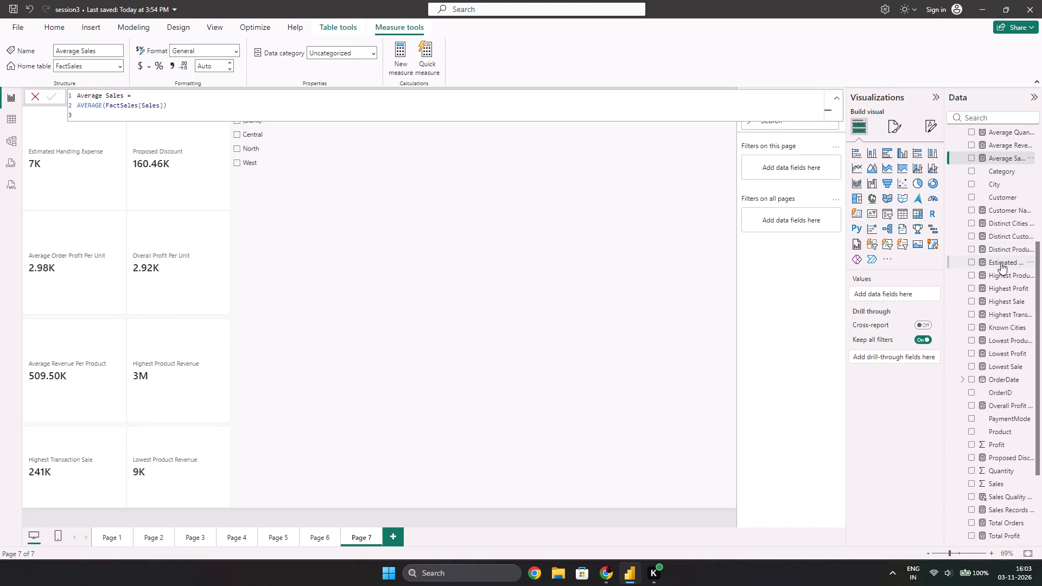
pyautogui.keyDown('ctrl'); pyautogui.click(999, 301); pyautogui.keyUp('ctrl')
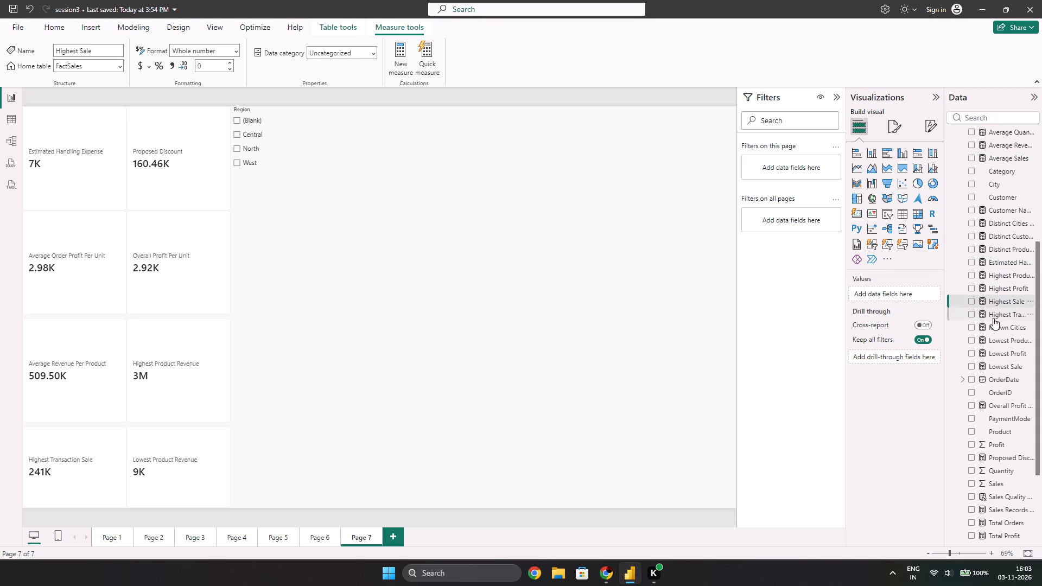
pyautogui.scroll(1, 1005, 259)
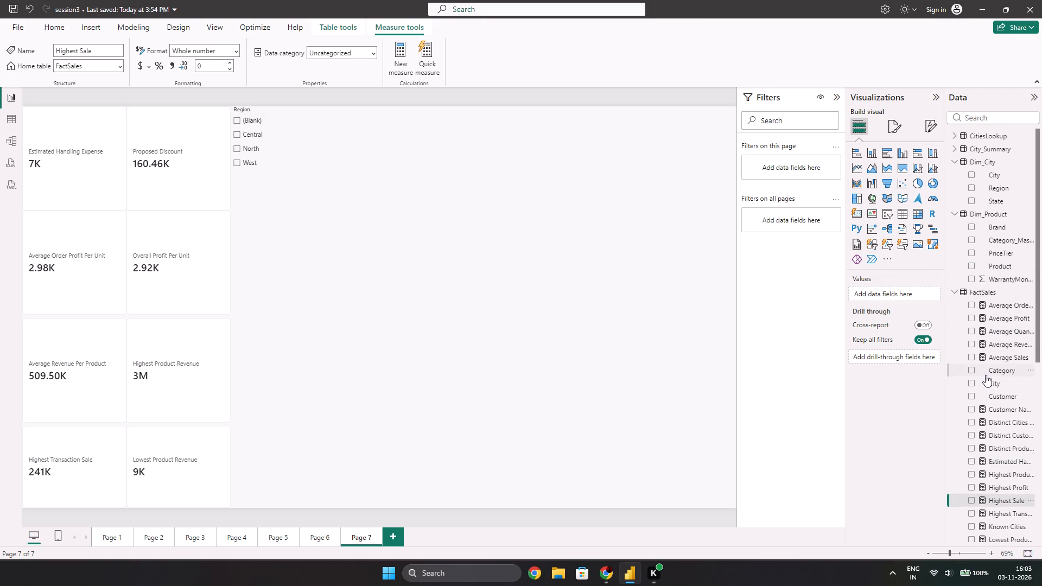
pyautogui.scroll(-1, 982, 400)
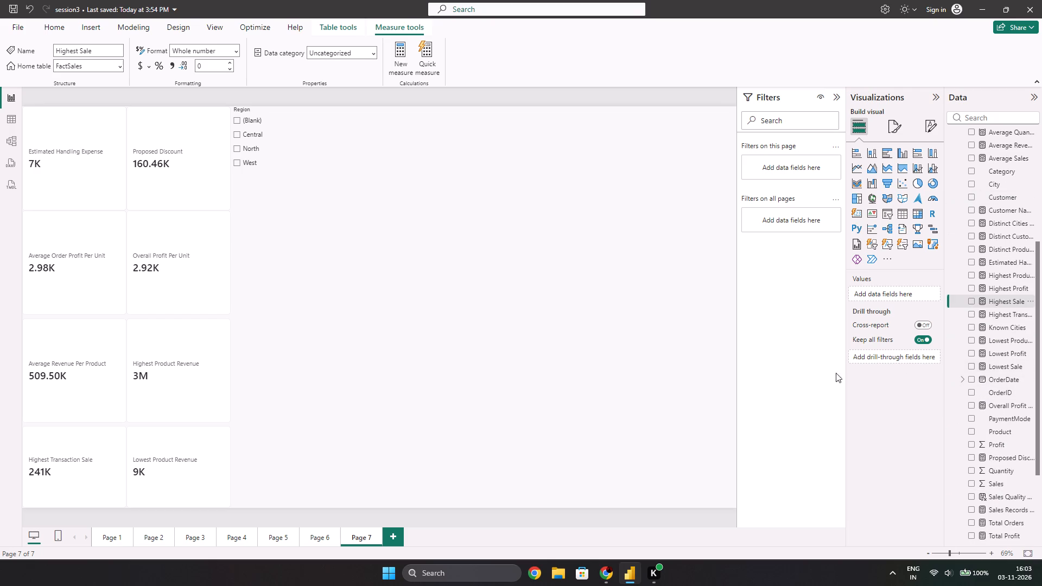
pyautogui.click(885, 380)
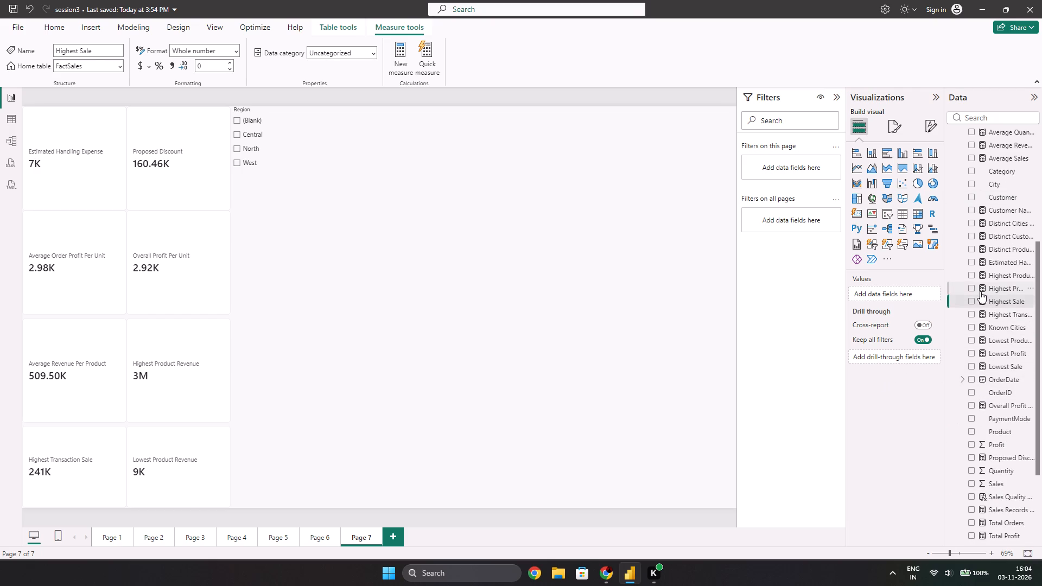
pyautogui.keyDown('ctrl'); pyautogui.click(980, 291); pyautogui.keyUp('ctrl')
pyautogui.keyDown('ctrl'); pyautogui.click(997, 280); pyautogui.keyUp('ctrl')
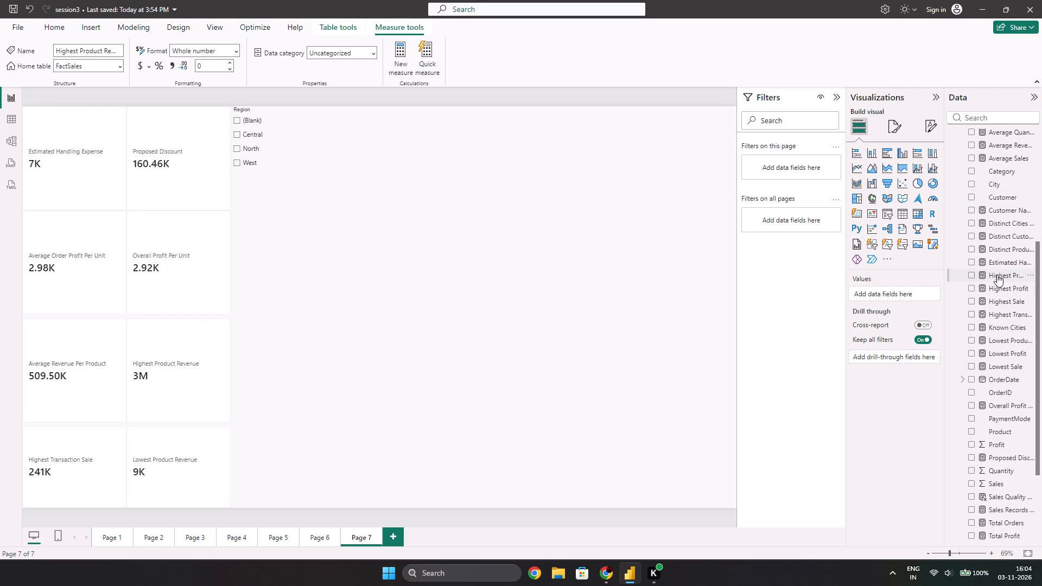
pyautogui.keyDown('shift'); pyautogui.click(997, 275); pyautogui.keyUp('shift')
pyautogui.keyDown('shift'); pyautogui.click(1010, 288); pyautogui.keyUp('shift')
pyautogui.click(607, 326)
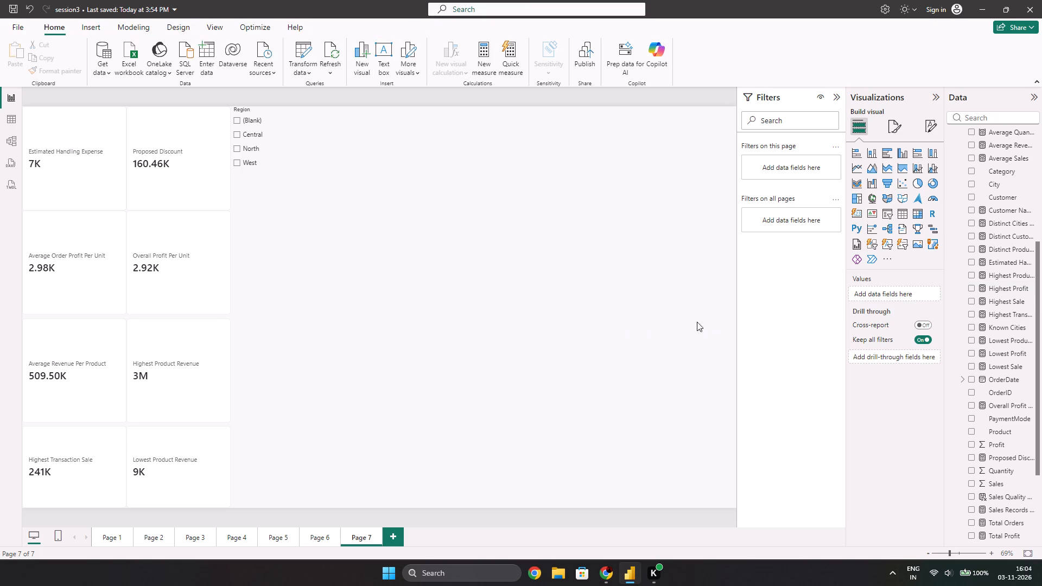
pyautogui.click(532, 316)
# Examine how Dim_Product and Dim_City relate to FactSales in the model diagram, and return to the Page 7 report.
pyautogui.click(2, 138)
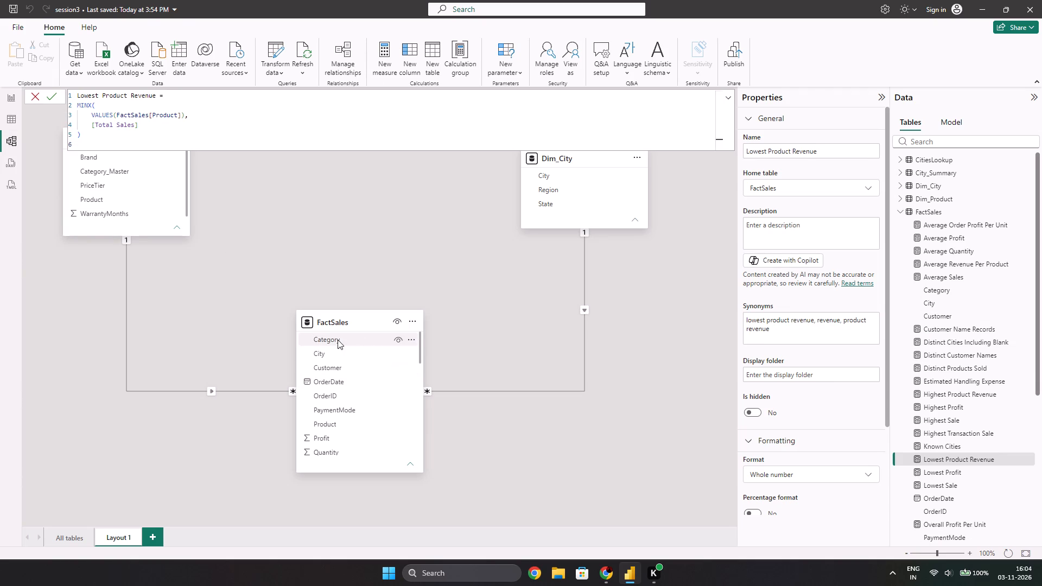
pyautogui.scroll(-5, 332, 361)
pyautogui.scroll(5, 343, 391)
pyautogui.click(305, 253)
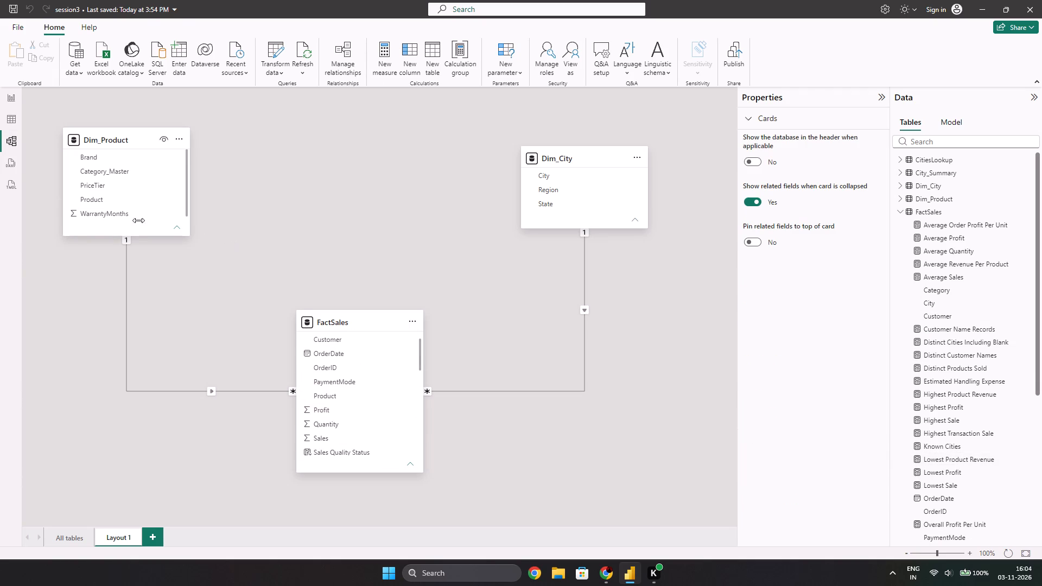
pyautogui.click(5, 101)
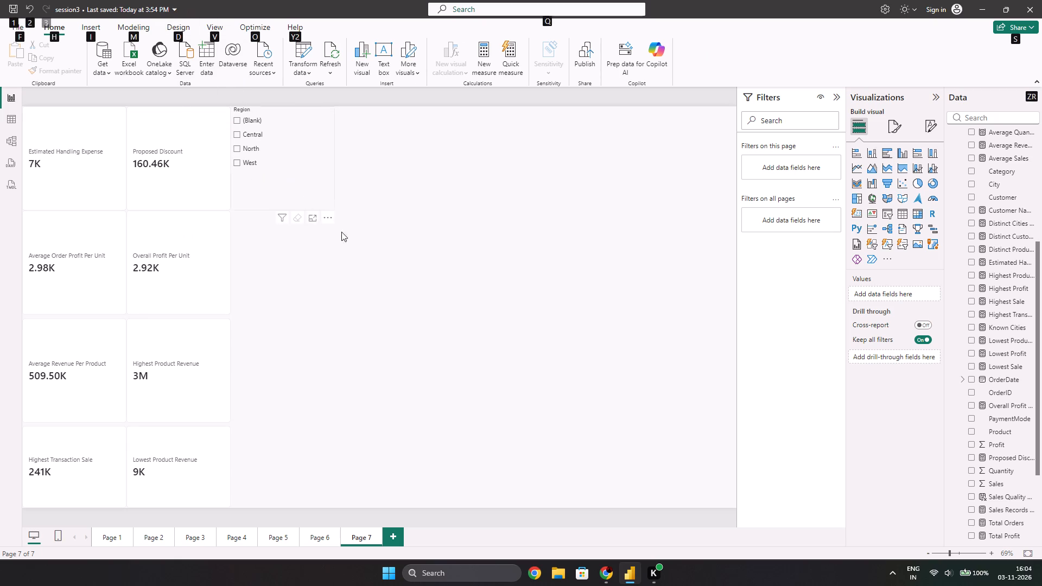
pyautogui.click(459, 346)
# In Chrome, switch to the Power BI Visualizations part-1 document and review its starting project, required measures and expected starting figures.
pyautogui.hotkey('alt', 'Tab')
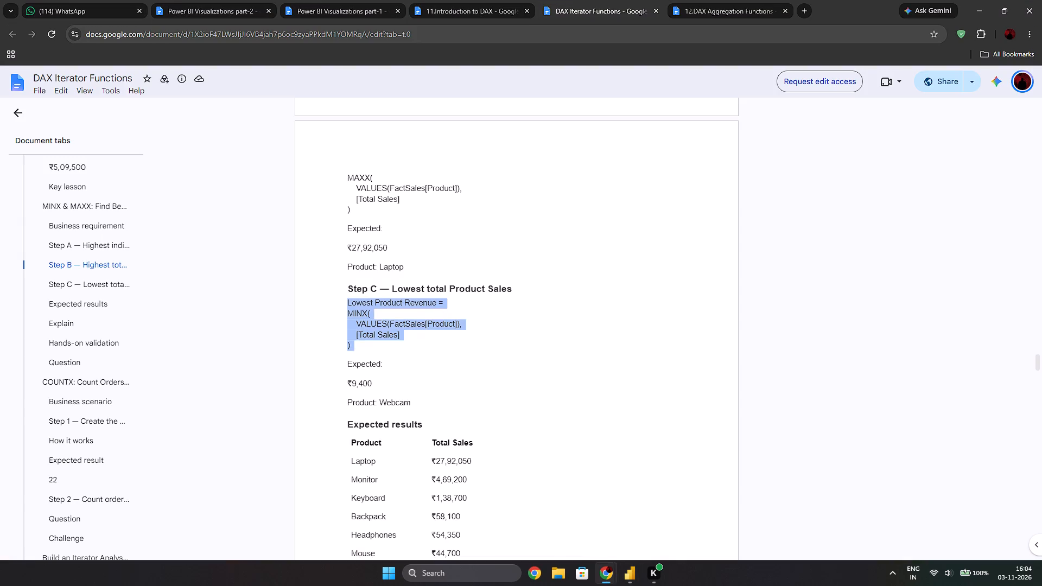
pyautogui.scroll(-1, 456, 321)
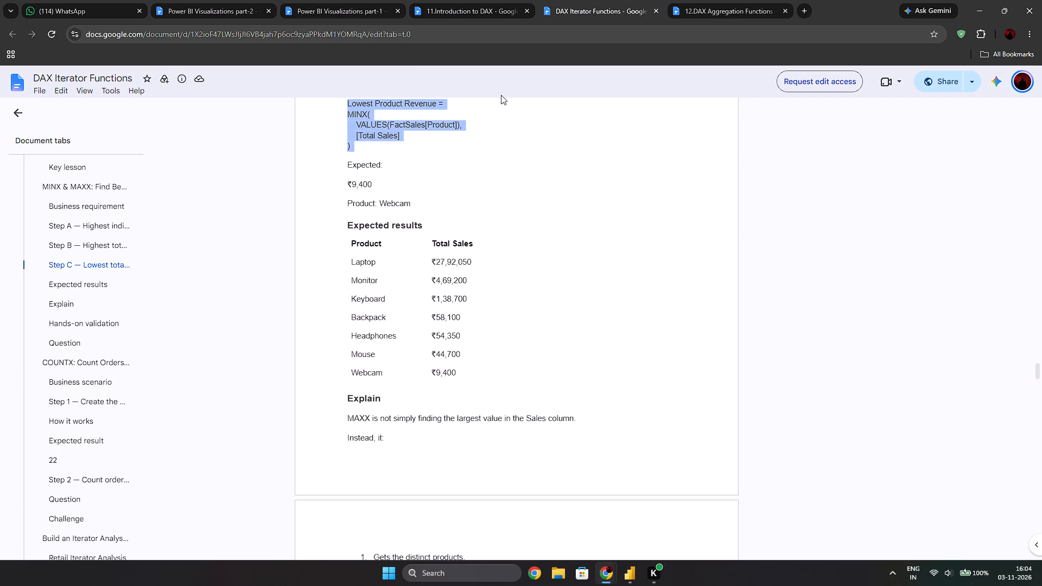
pyautogui.click(321, 0)
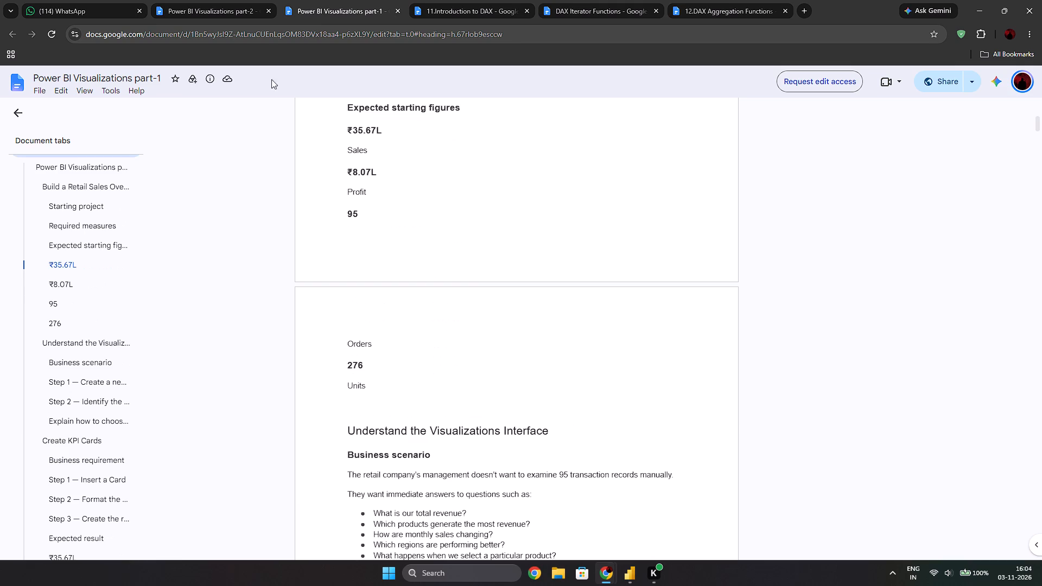
pyautogui.scroll(9, 389, 286)
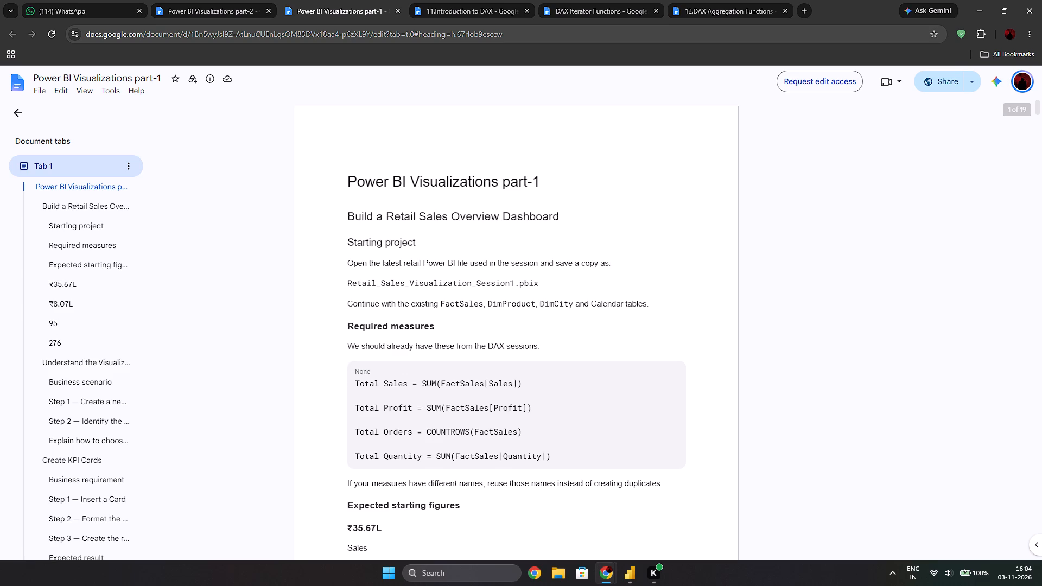
pyautogui.scroll(-1, 533, 294)
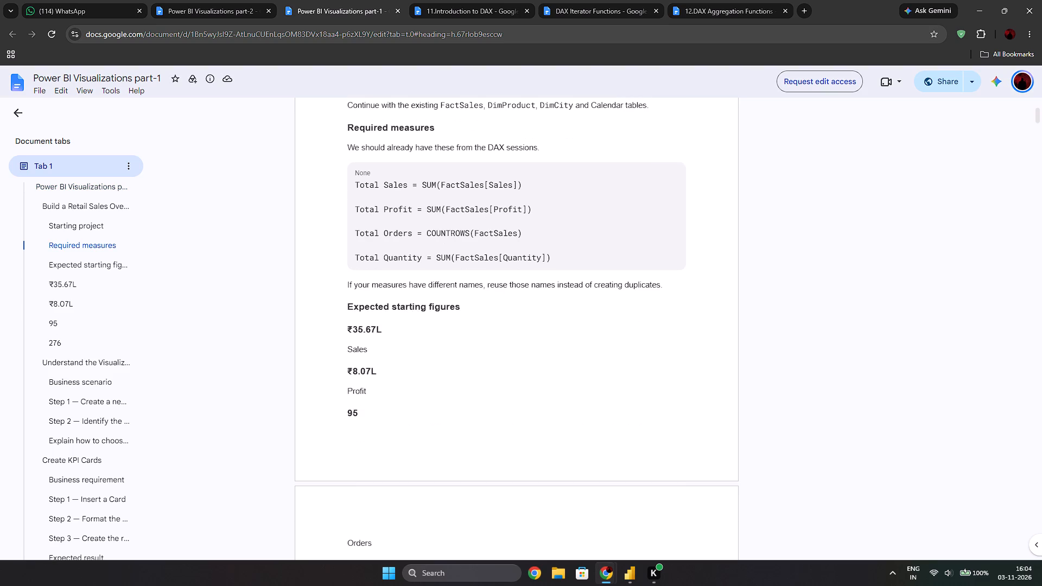
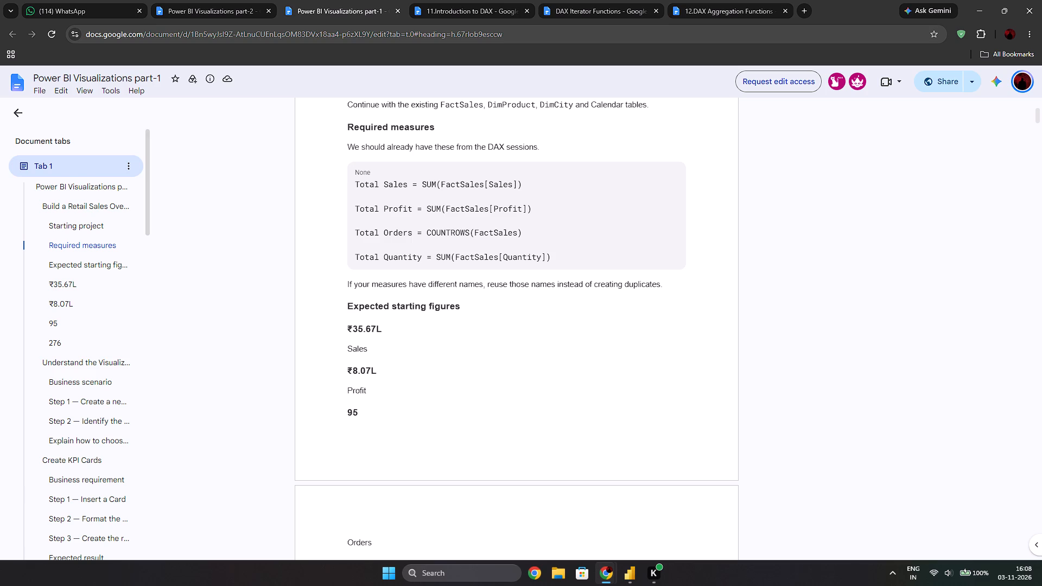
# Read on to the Understand the Visualizations Interface section, examining its business scenario and the steps for creating a new report page.
pyautogui.scroll(-1, 433, 198)
pyautogui.scroll(-1, 382, 267)
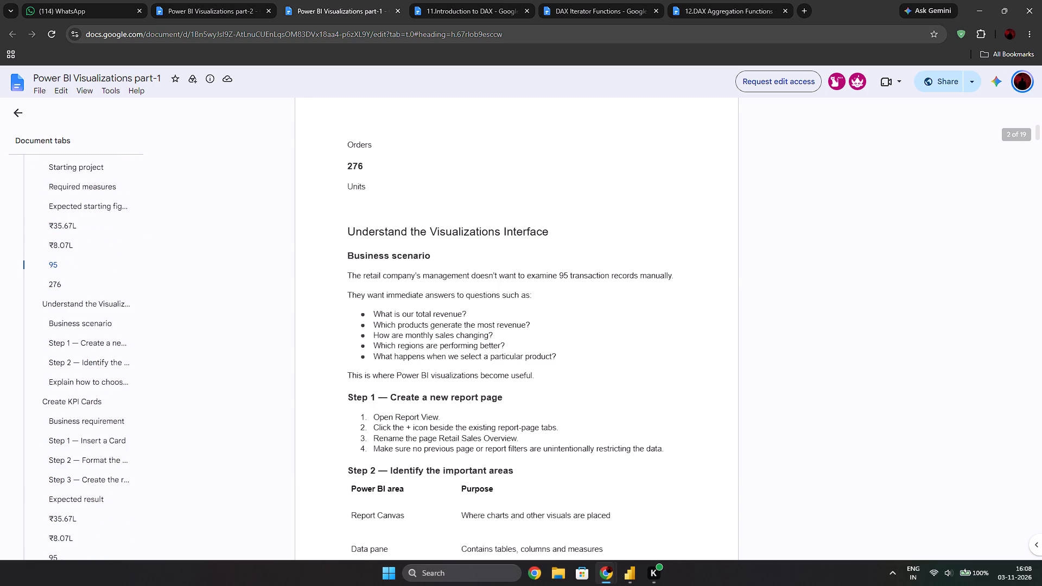
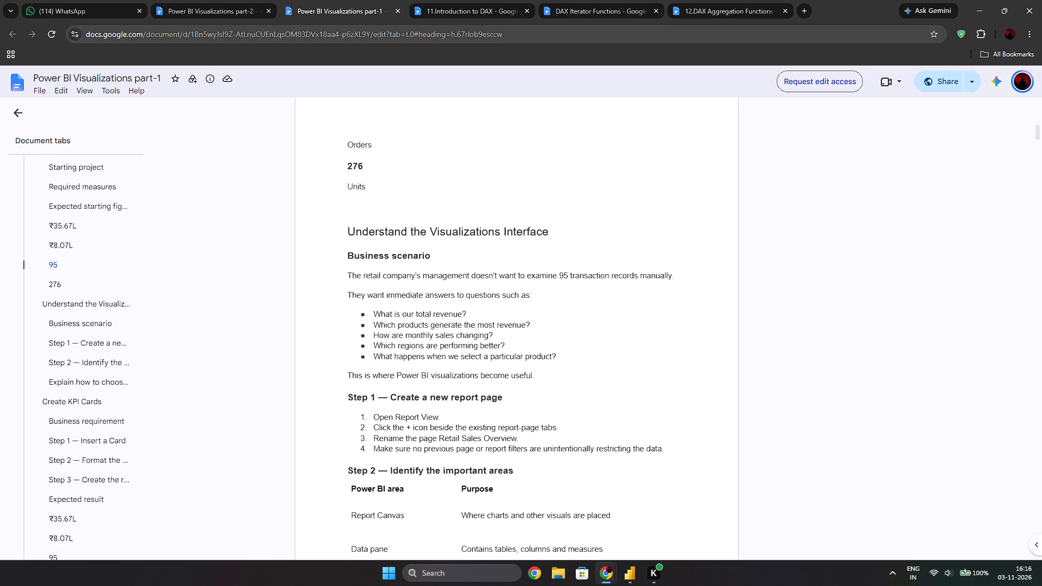
# Switch to Power BI Desktop and show the report view, checking it against the document's Step 1 page-creation instructions.
pyautogui.click(621, 577)
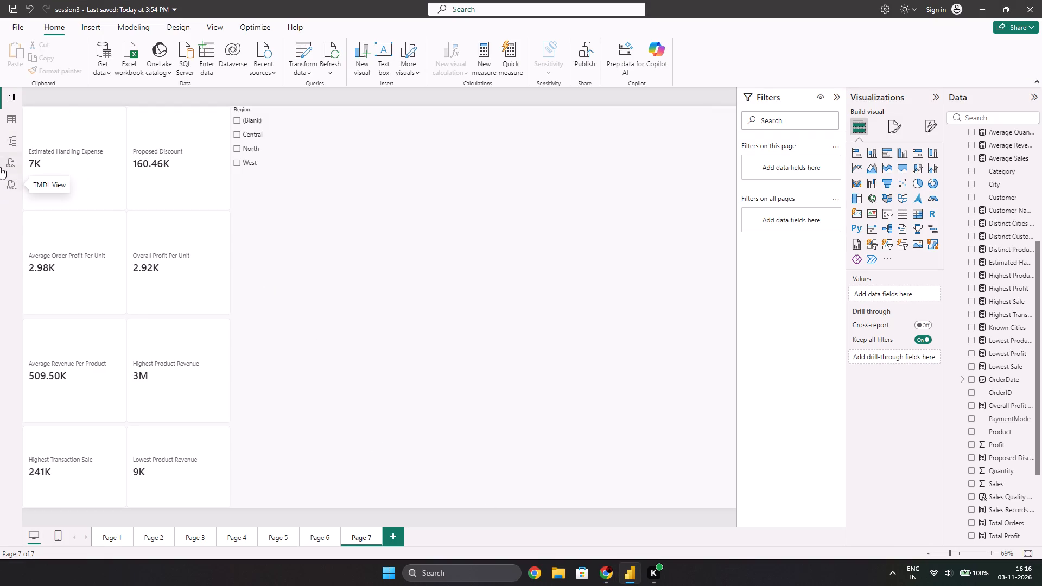
pyautogui.click(9, 95)
pyautogui.hotkey('alt', 'Tab')
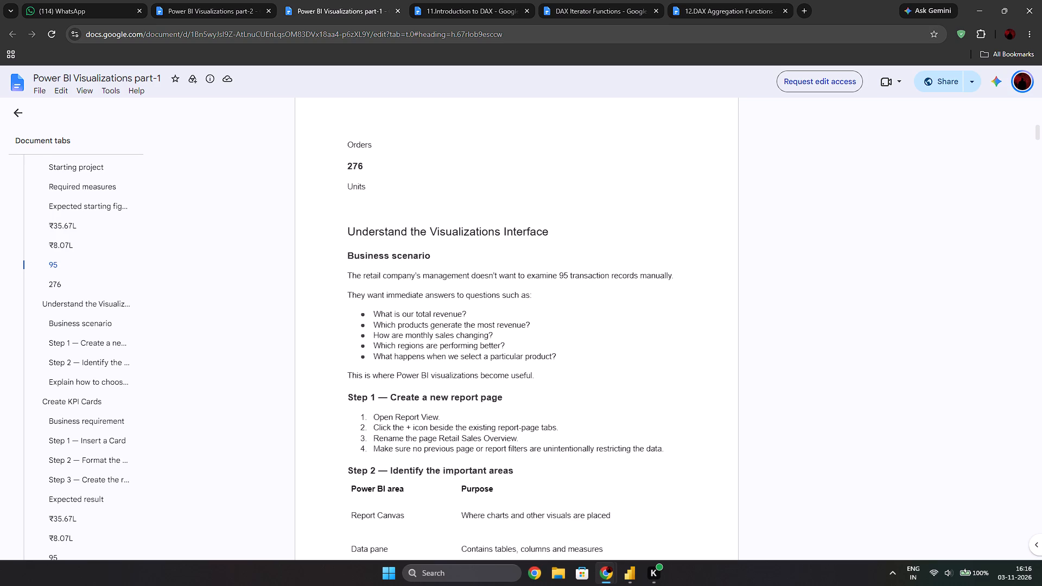
pyautogui.hotkey('alt', 'Tab')
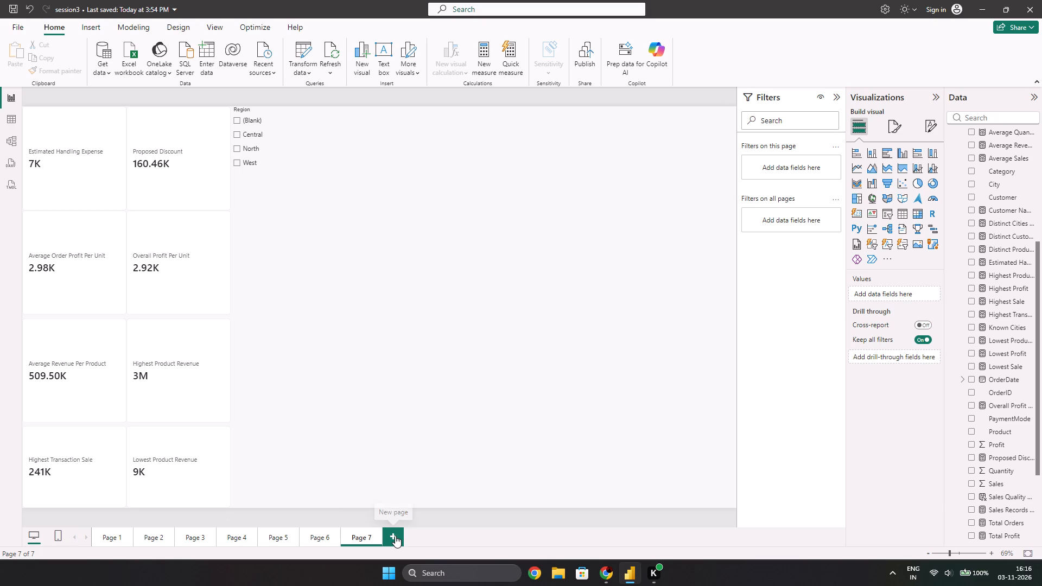
pyautogui.click(17, 93)
pyautogui.hotkey('alt', 'Tab')
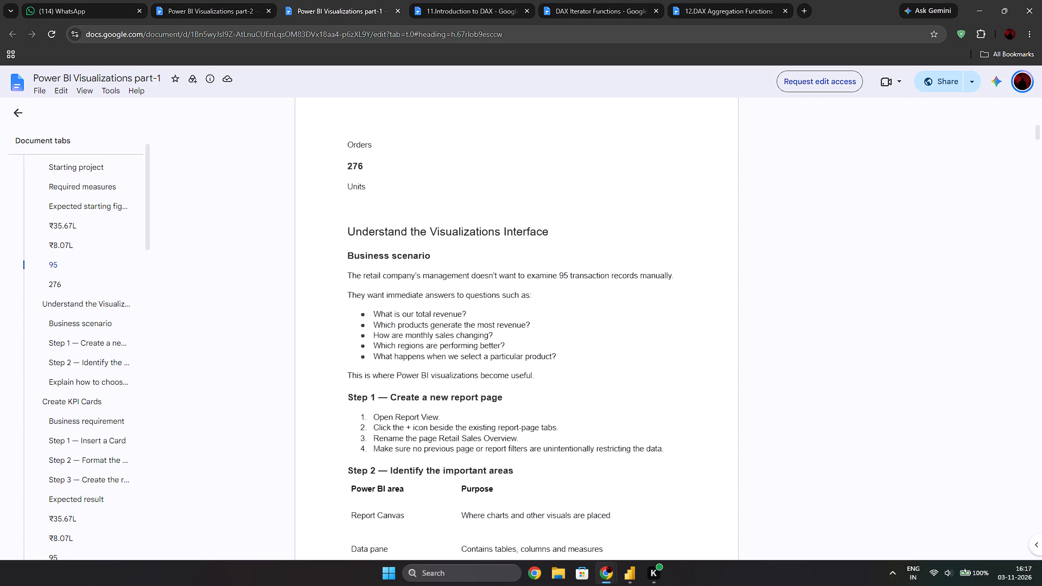
pyautogui.hotkey('alt', 'Tab')
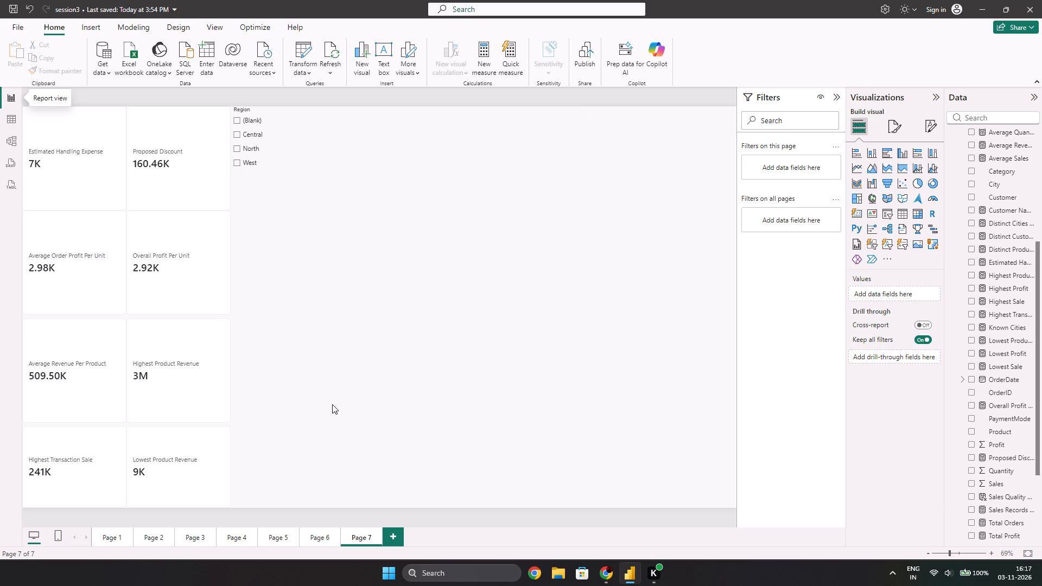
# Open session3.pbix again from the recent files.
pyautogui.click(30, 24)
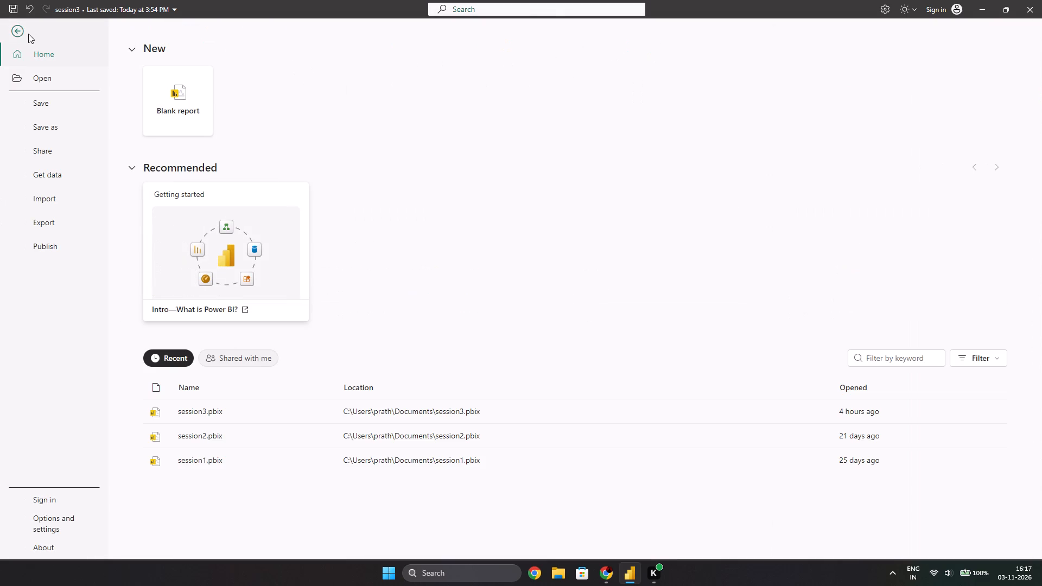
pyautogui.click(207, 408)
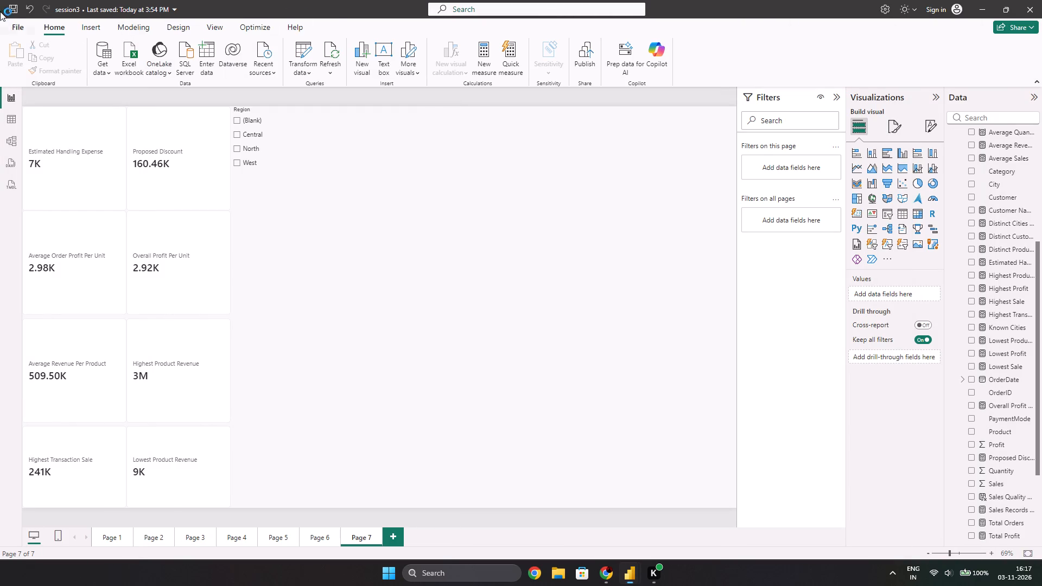
# Save the session3 report.
pyautogui.click(11, 15)
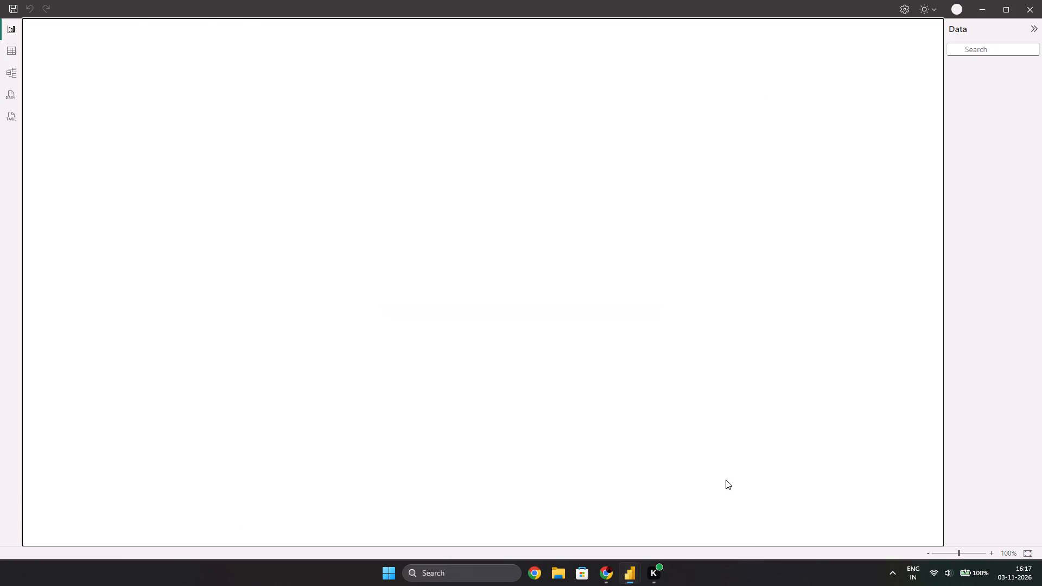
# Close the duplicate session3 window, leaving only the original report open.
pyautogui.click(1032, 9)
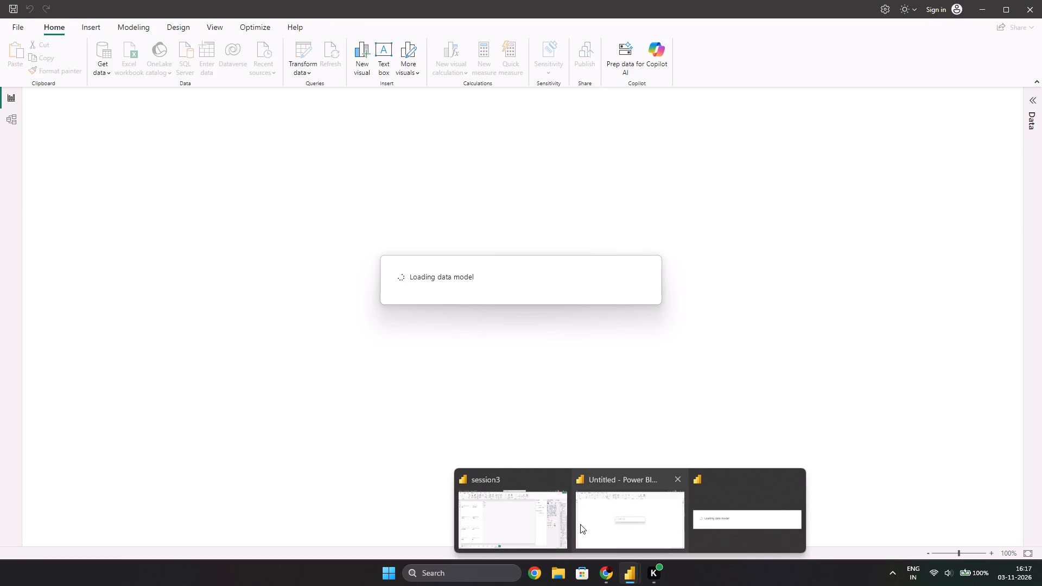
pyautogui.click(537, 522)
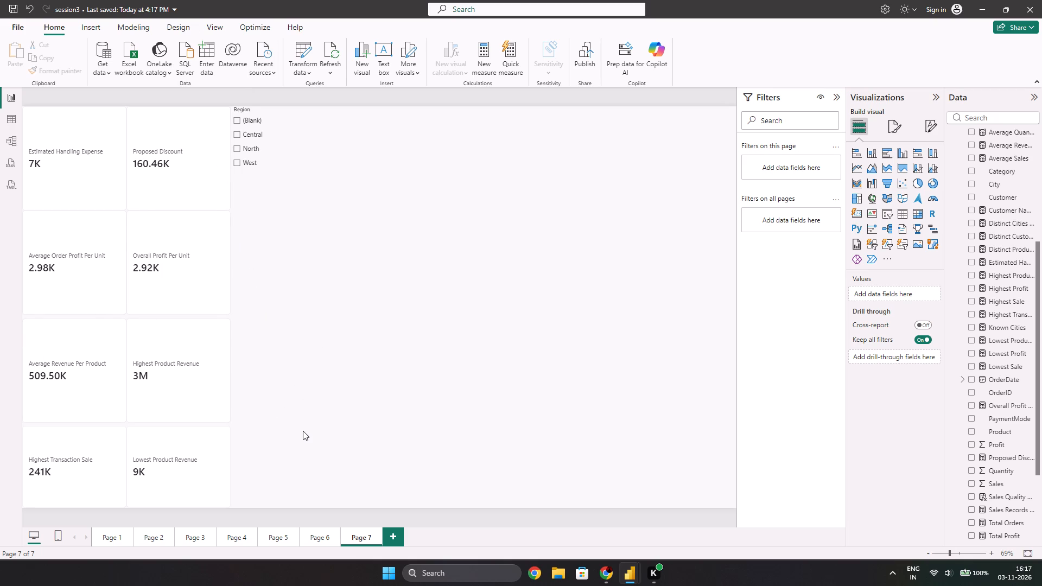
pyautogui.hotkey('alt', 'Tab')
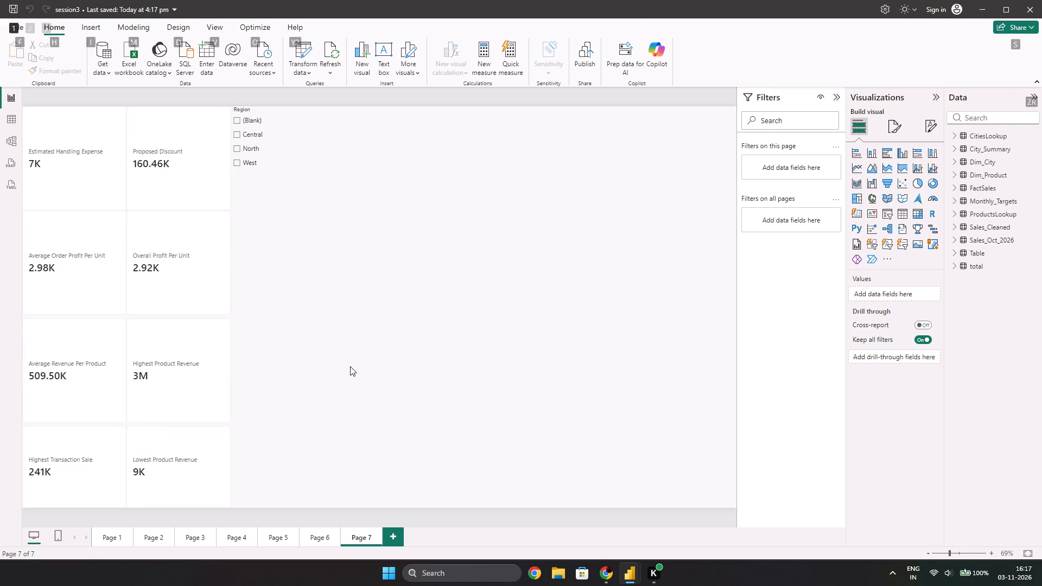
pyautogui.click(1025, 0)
# Add a new report page after Page 7 in session3, as the Step 1 instructions require.
pyautogui.hotkey('alt', 'Tab')
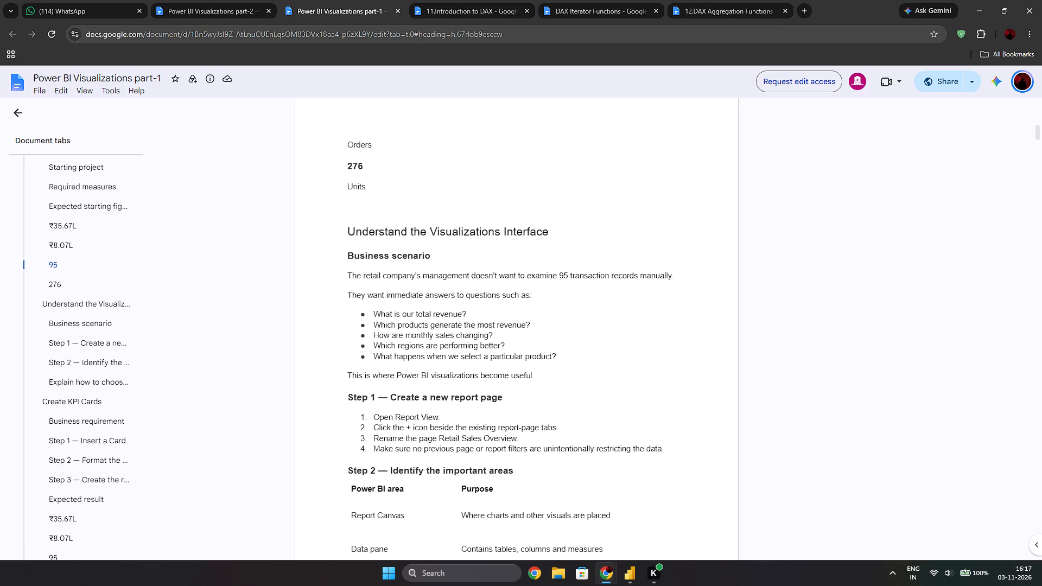
pyautogui.hotkey('alt', 'Tab')
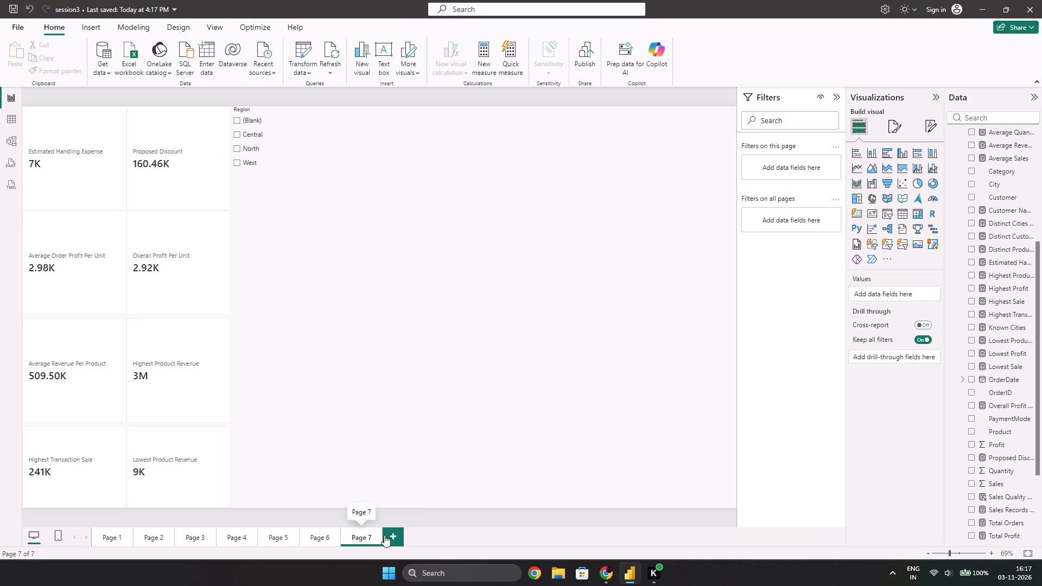
pyautogui.click(386, 535)
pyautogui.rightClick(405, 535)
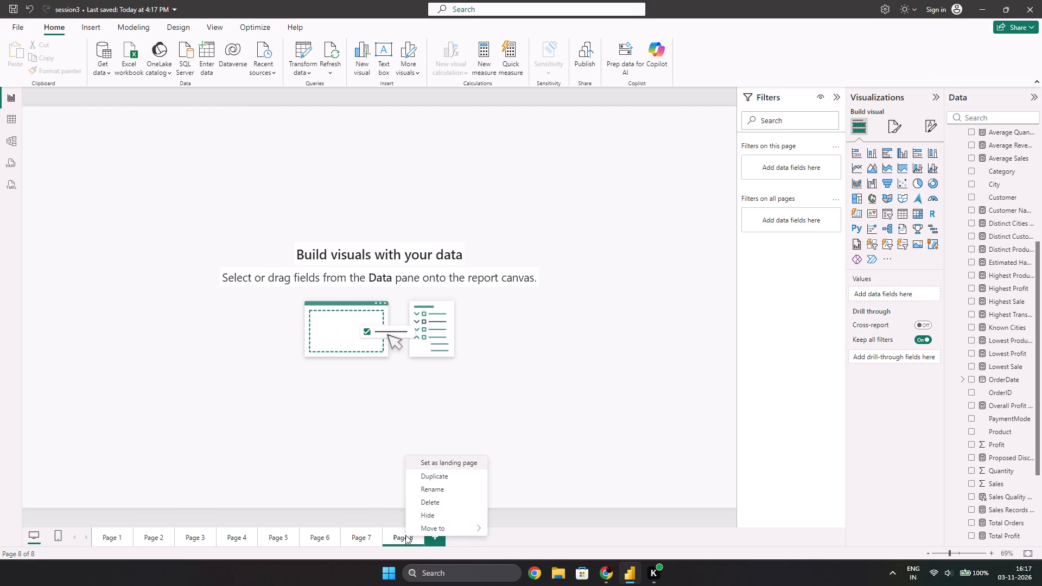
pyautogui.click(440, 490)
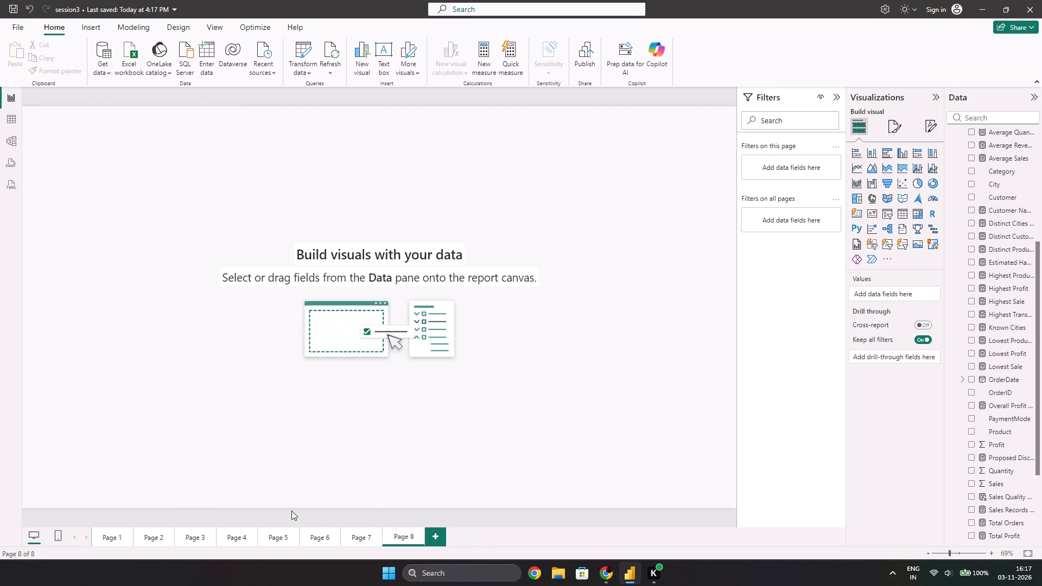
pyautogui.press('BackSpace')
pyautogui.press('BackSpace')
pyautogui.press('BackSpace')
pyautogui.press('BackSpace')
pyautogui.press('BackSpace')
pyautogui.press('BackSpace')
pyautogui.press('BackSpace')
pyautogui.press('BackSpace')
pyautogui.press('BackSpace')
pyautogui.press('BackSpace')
# Rename the new report page as Retail Sales Overview, copying the name from the instruction document.
pyautogui.hotkey('alt', 'Tab')
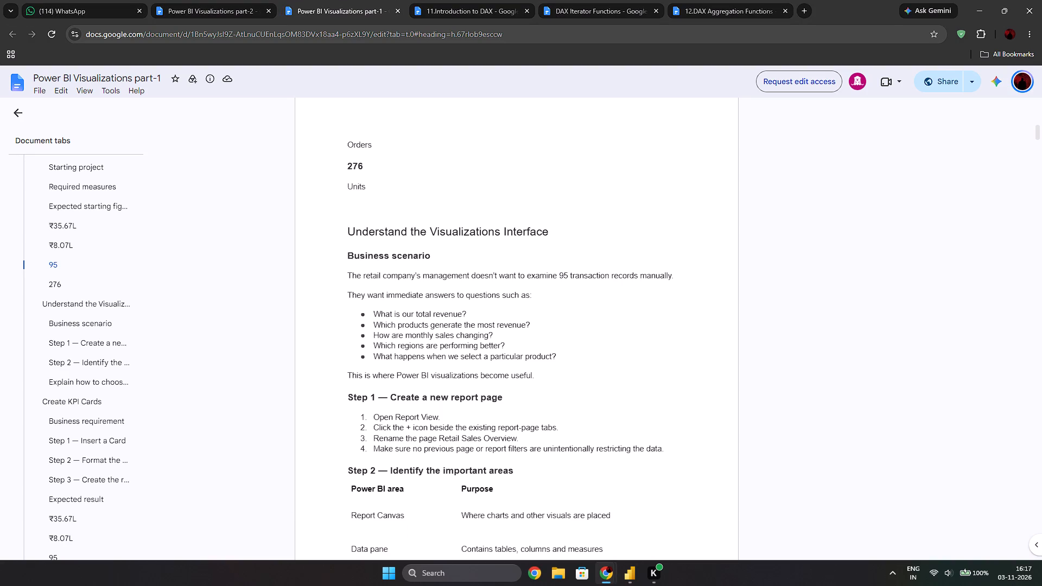
pyautogui.moveTo(516, 437); pyautogui.dragTo(440, 438)
pyautogui.hotkey('ctrl', 'c')
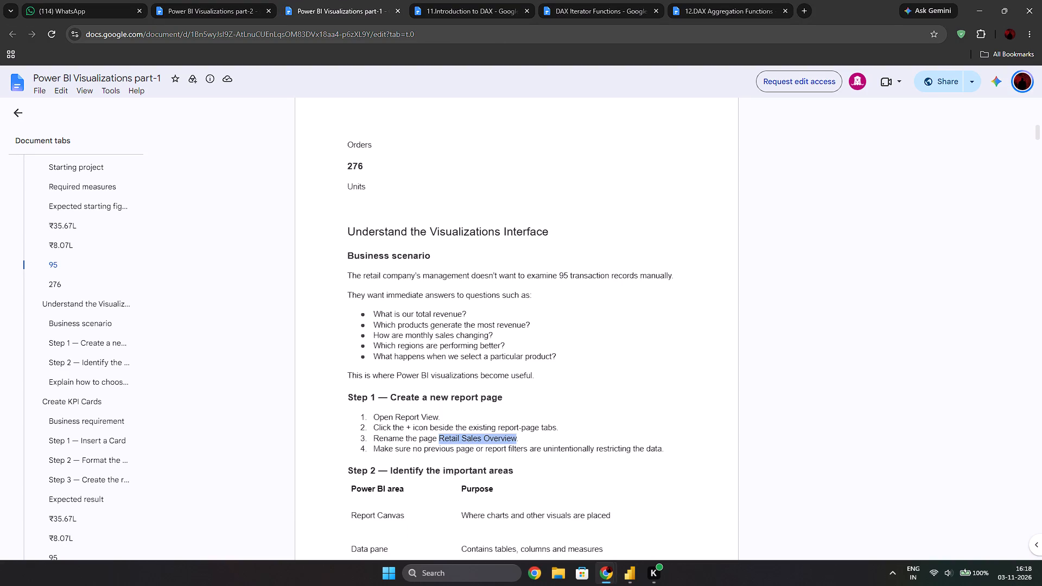
pyautogui.hotkey('alt', 'Tab')
pyautogui.click(398, 533)
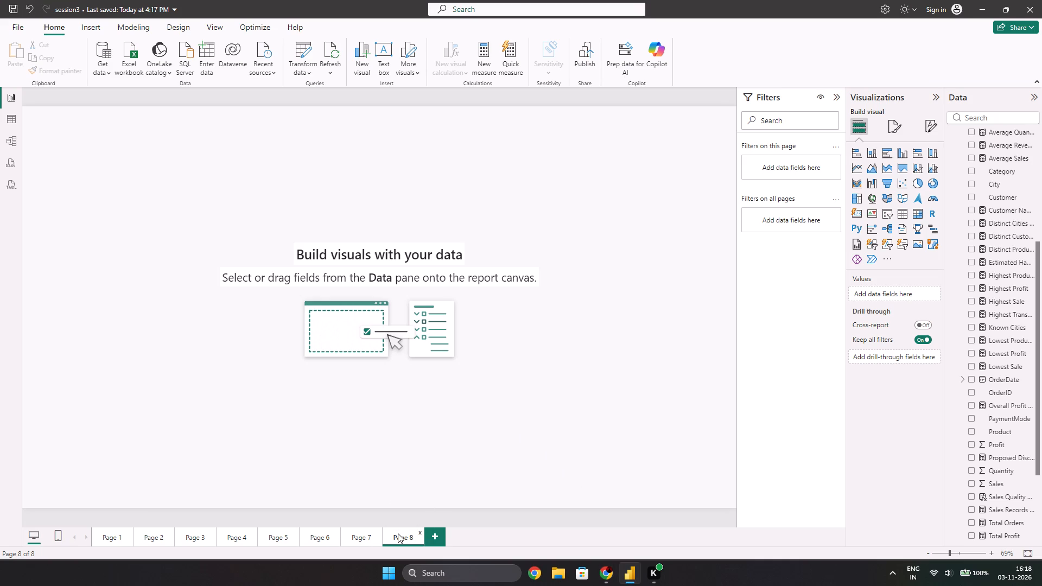
pyautogui.rightClick(398, 533)
pyautogui.click(453, 484)
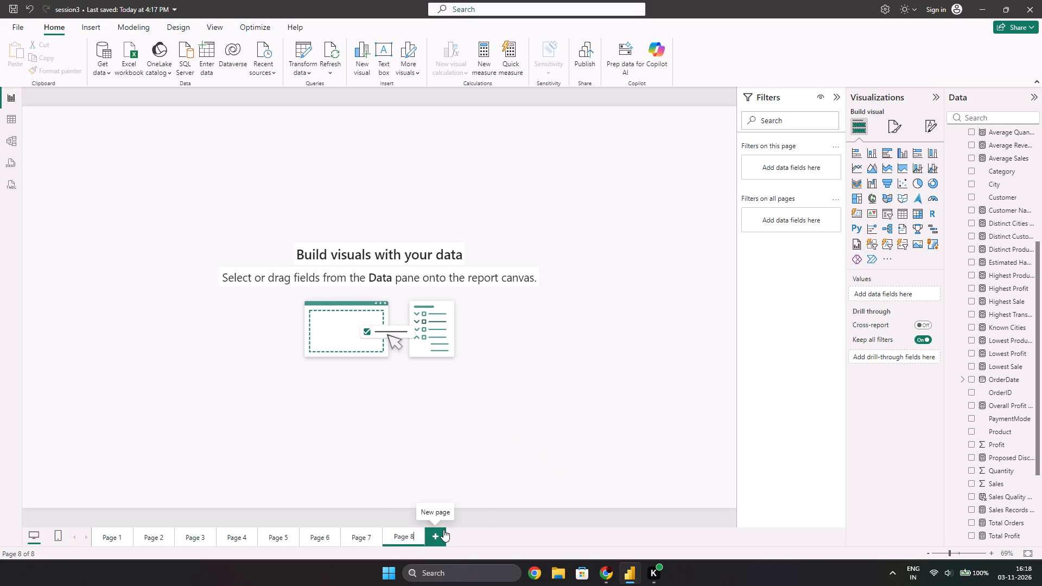
pyautogui.hotkey('shift', 'Left')
pyautogui.hotkey('shift', 'Left')
pyautogui.hotkey('shift', 'Left')
pyautogui.hotkey('shift', 'Left')
pyautogui.hotkey('shift', 'Left')
pyautogui.hotkey('shift', 'Left')
pyautogui.hotkey('shift', 'Left')
pyautogui.hotkey('shift', 'Left')
pyautogui.hotkey('shift', 'Left')
pyautogui.hotkey('shift', 'Left')
pyautogui.hotkey('shift', 'Left')
pyautogui.hotkey('shift', 'Left')
pyautogui.hotkey('shift', 'Left')
pyautogui.hotkey('shift', 'Left')
pyautogui.hotkey('ctrl', 'v')
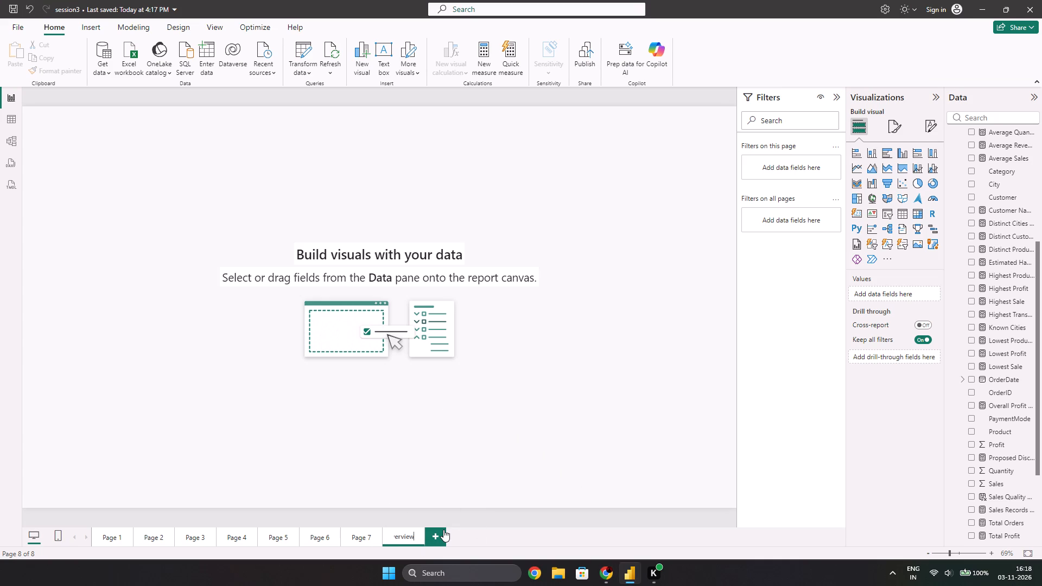
pyautogui.press('Return')
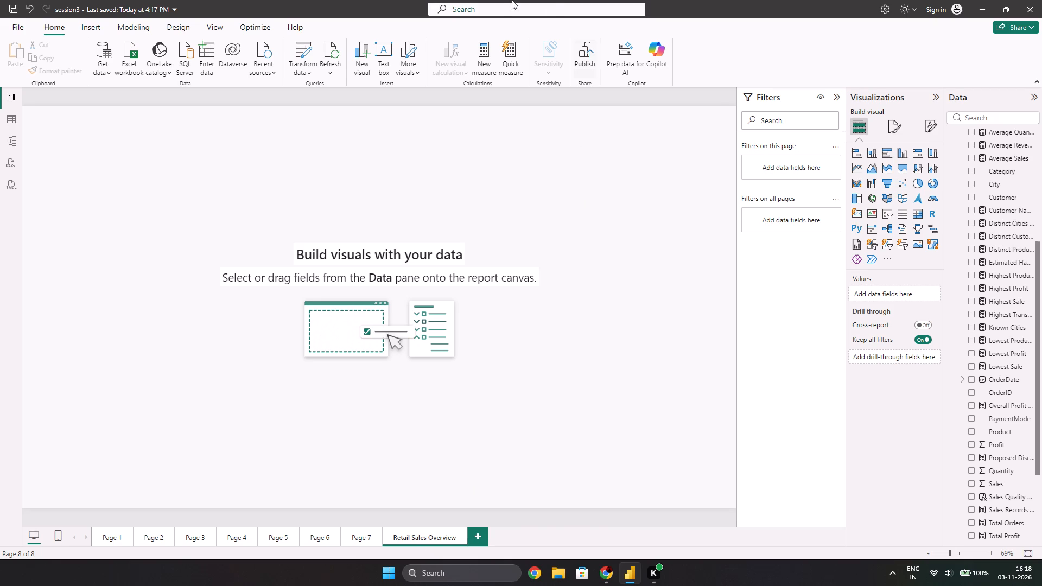
# Read Step 2 on identifying the important Power BI areas, comparing the table with the report canvas and panes in Power BI Desktop.
pyautogui.hotkey('alt', 'Tab')
pyautogui.scroll(-1, 556, 343)
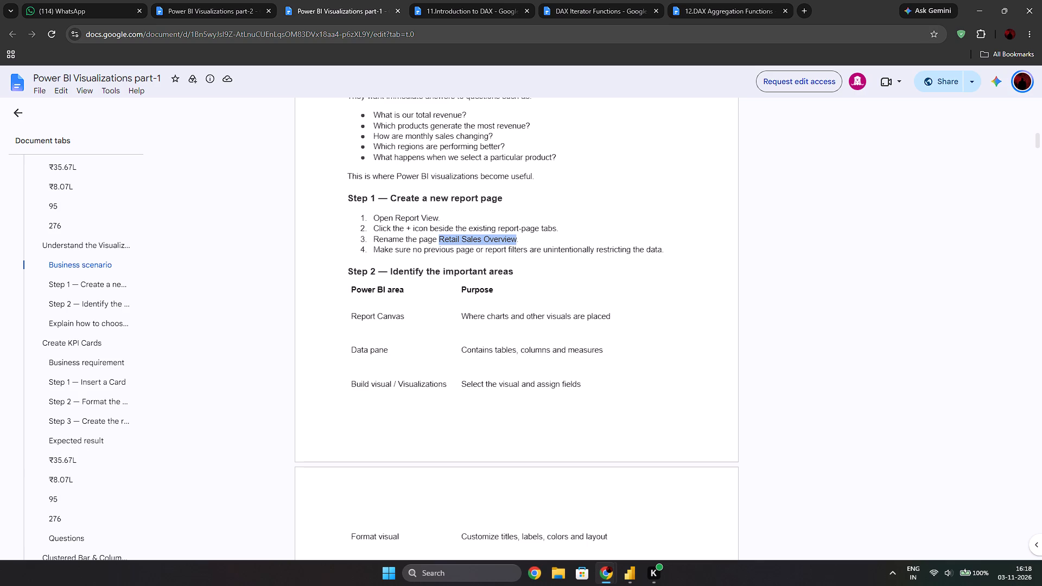
pyautogui.scroll(-1, 578, 397)
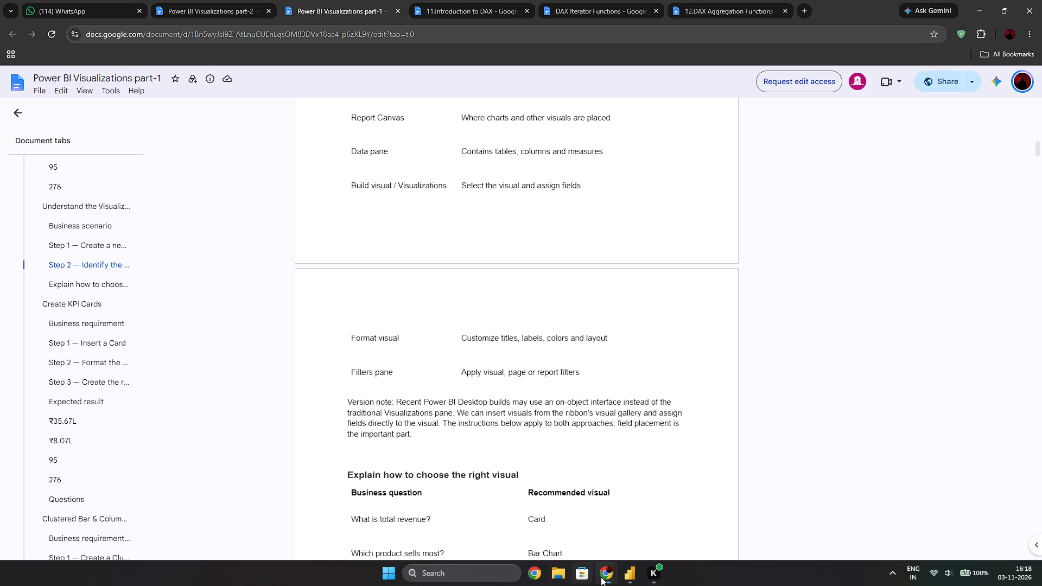
pyautogui.click(626, 564)
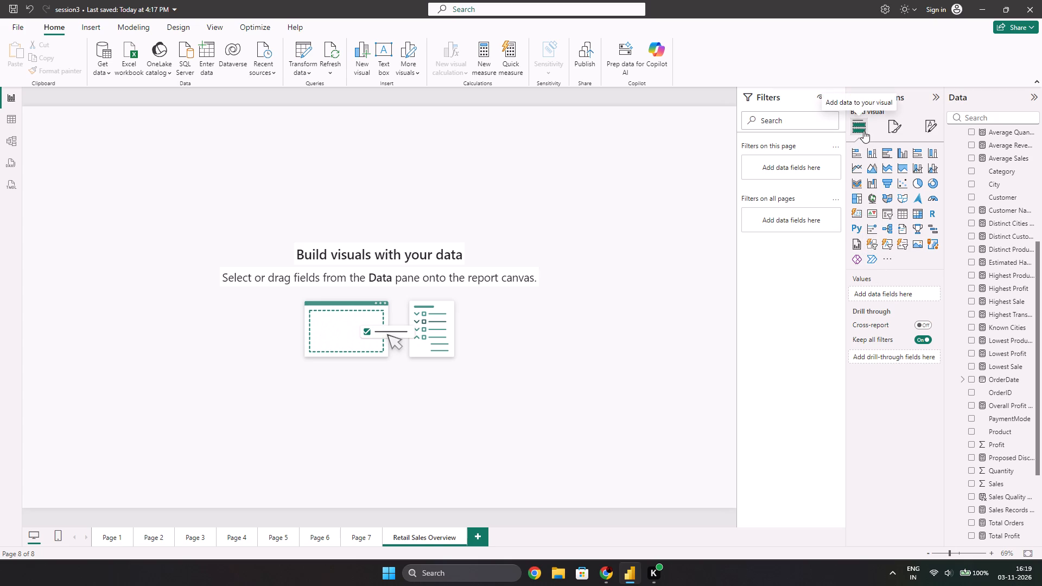
pyautogui.hotkey('alt', 'Tab')
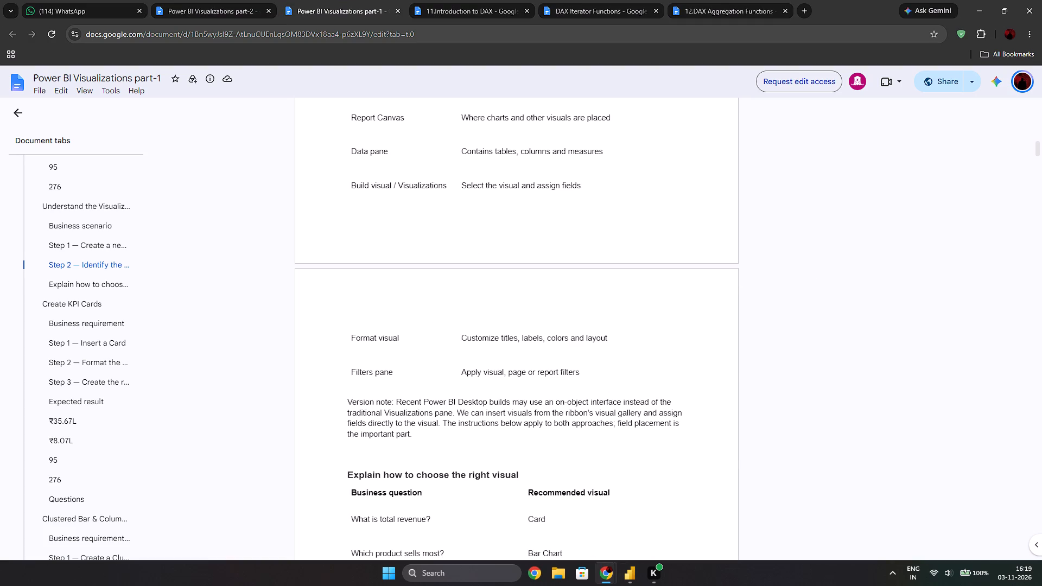
pyautogui.scroll(1, 599, 323)
pyautogui.hotkey('alt', 'Tab')
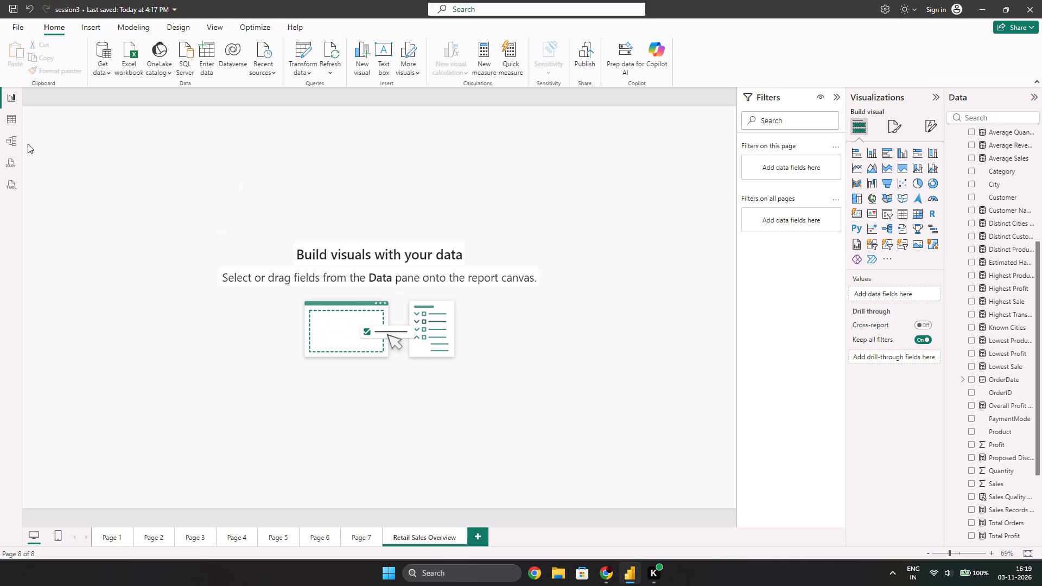
pyautogui.hotkey('alt', 'Tab')
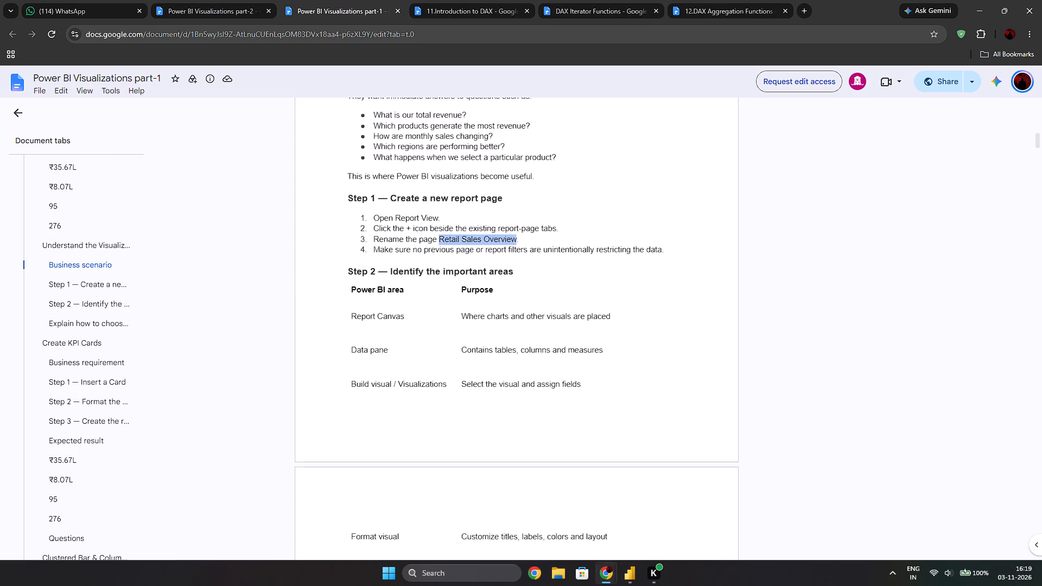
# Read on through choosing the right visual, Create KPI Cards, and Clustered Bar & Column Charts in the instruction document.
pyautogui.scroll(-2, 485, 400)
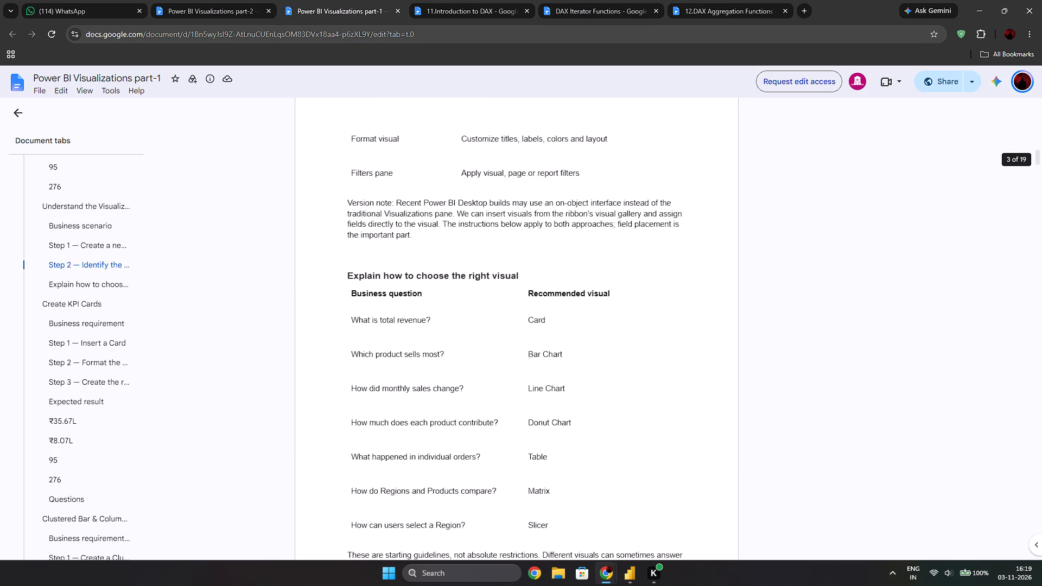
pyautogui.scroll(-1, 481, 334)
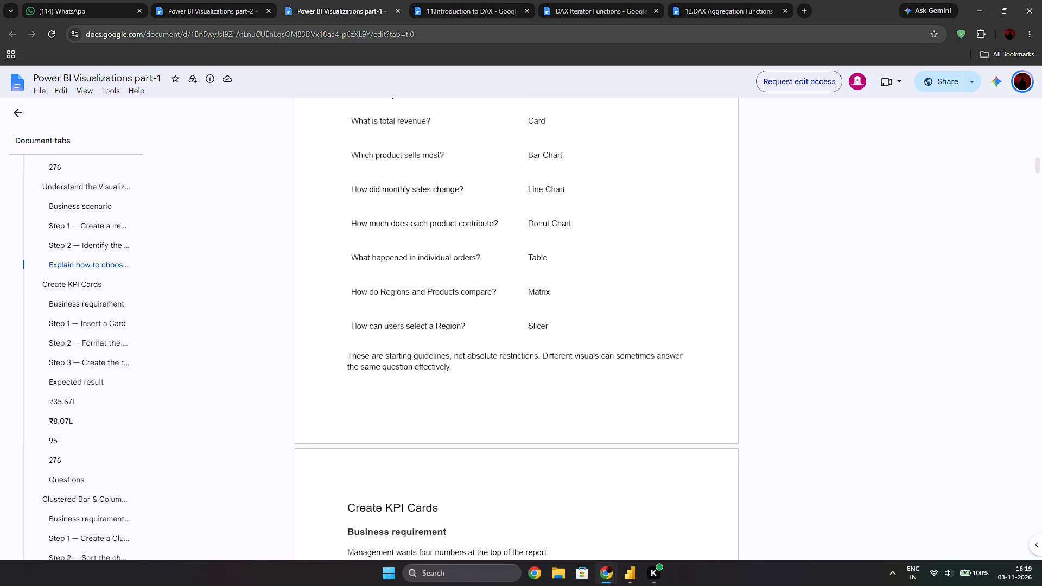
pyautogui.scroll(-1, 497, 284)
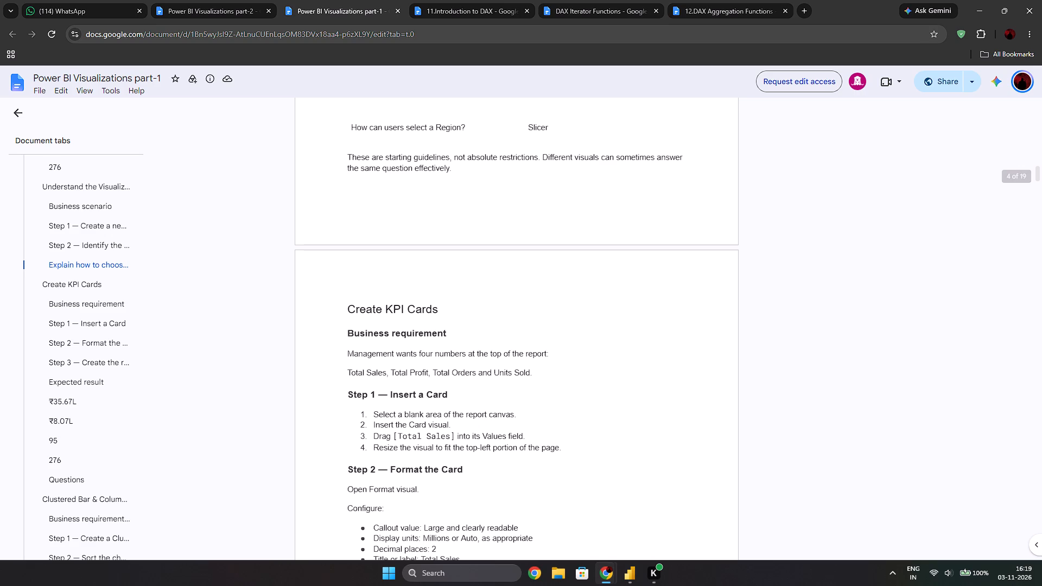
pyautogui.scroll(-1, 493, 355)
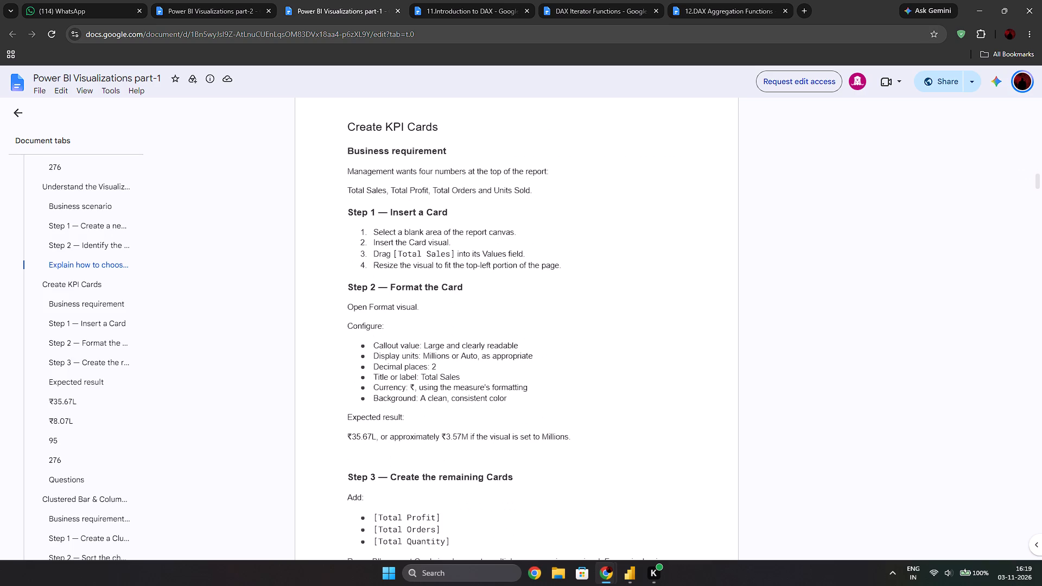
pyautogui.scroll(-5, 493, 355)
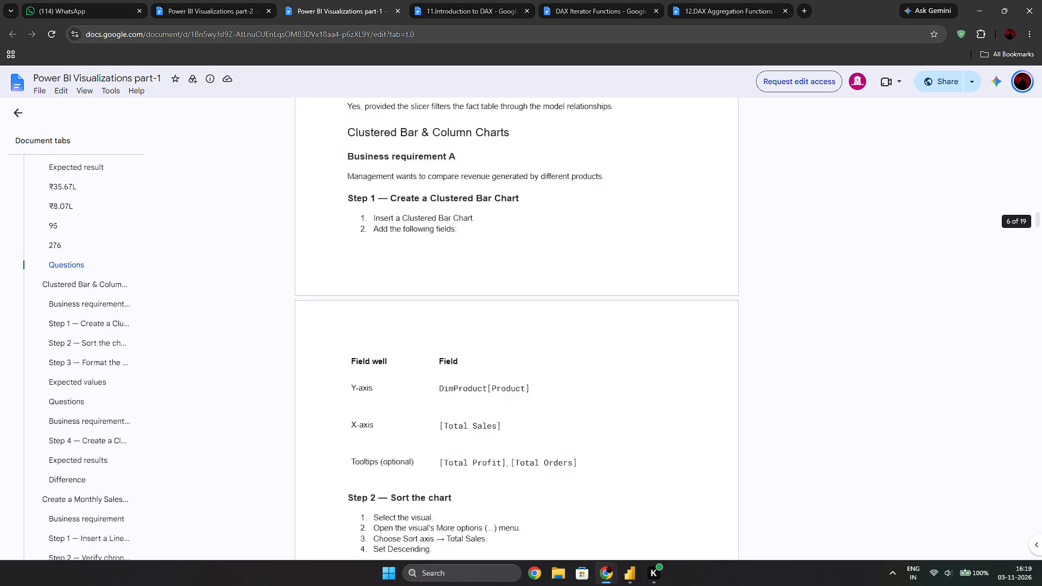
pyautogui.scroll(-4, 523, 362)
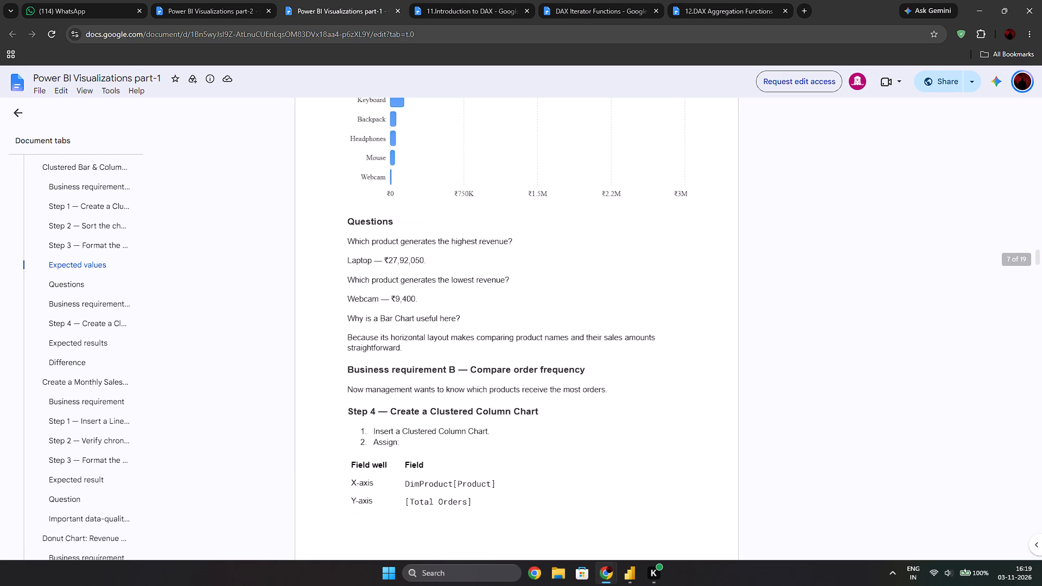
pyautogui.scroll(1, 508, 349)
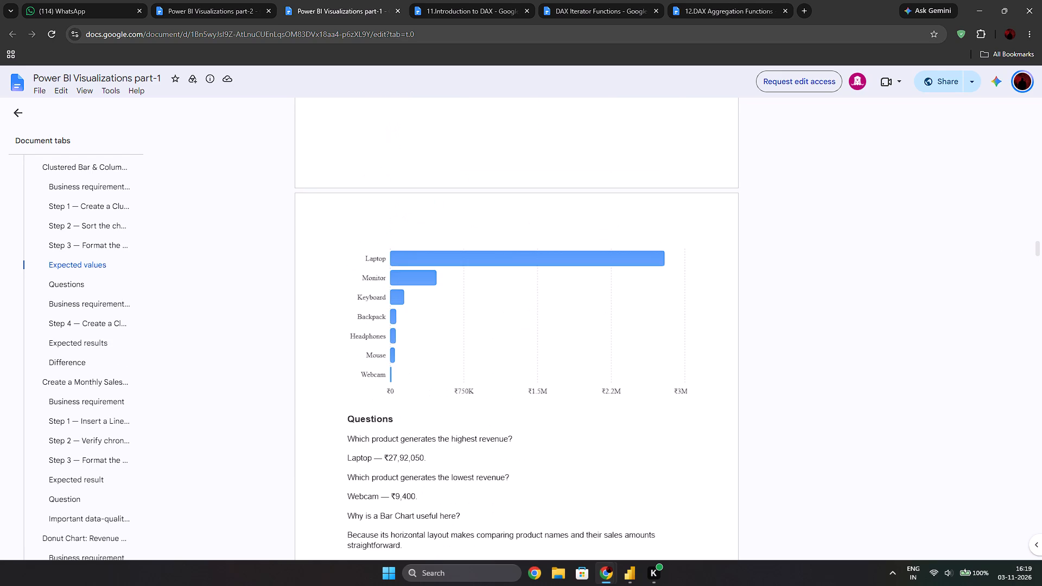
# Reread the Clustered Bar Chart instructions, covering its field wells, sorting by Total Sales descending, and formatting.
pyautogui.scroll(2, 499, 342)
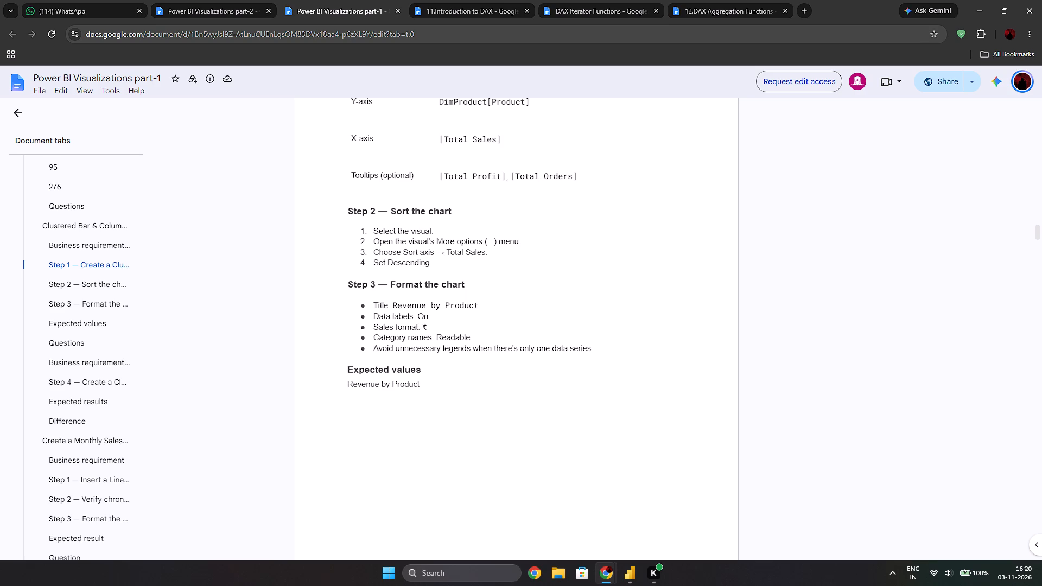
pyautogui.scroll(1, 451, 286)
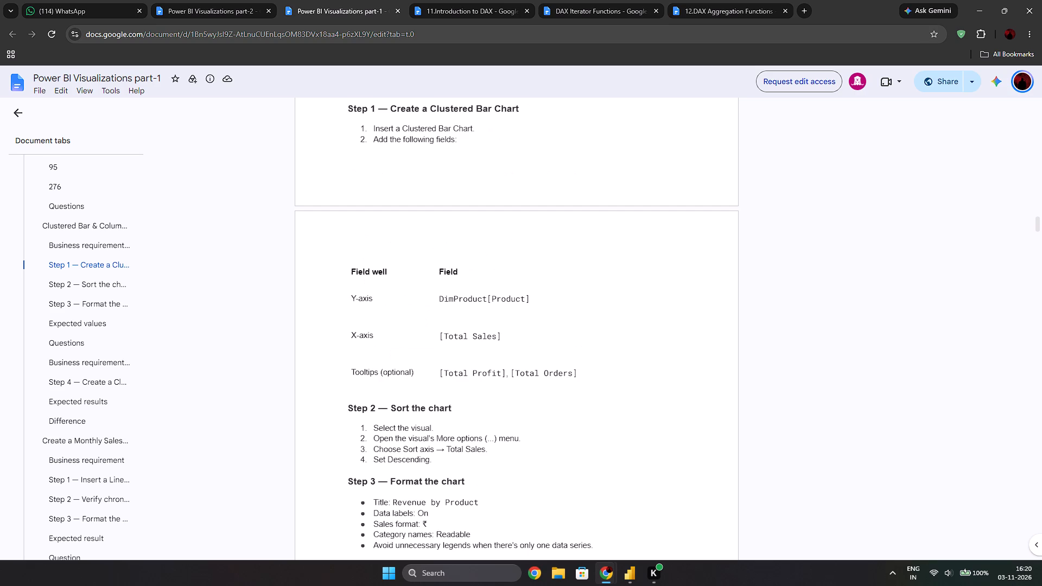
pyautogui.scroll(1, 485, 328)
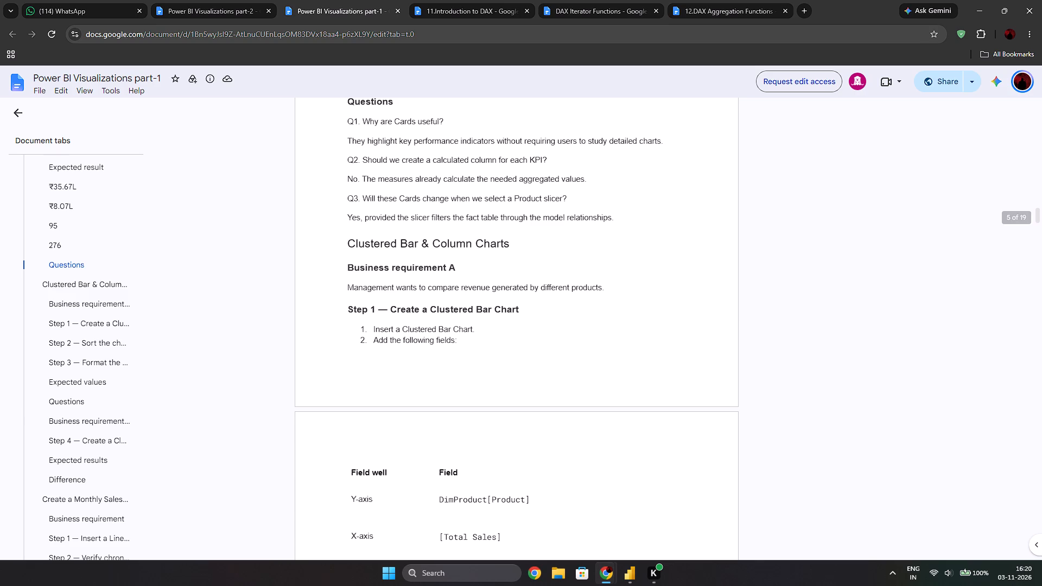
pyautogui.scroll(-2, 481, 360)
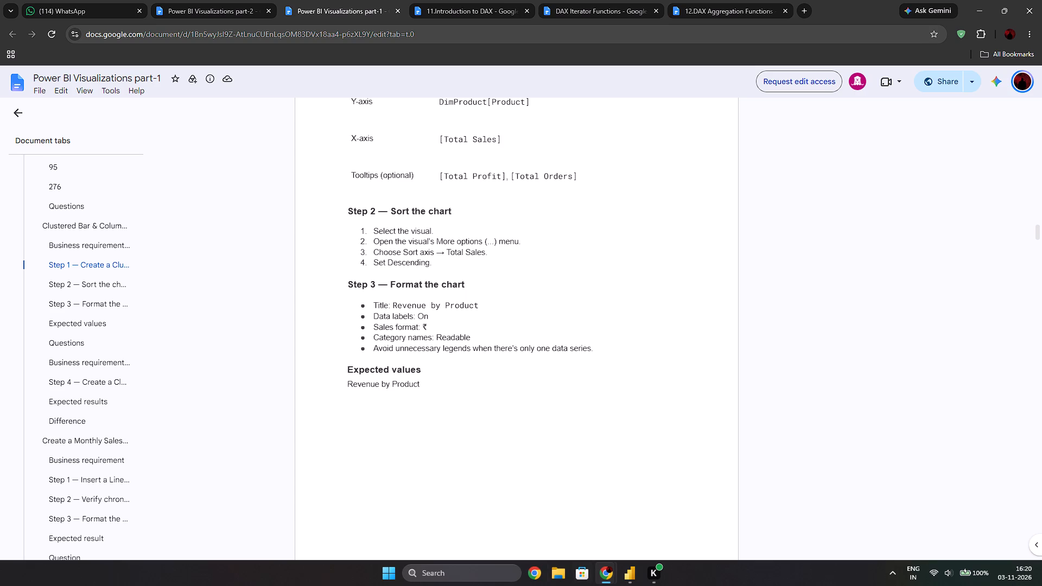
# On Page 1 of session3 in Power BI Desktop, sort the City slicer by City.
pyautogui.click(637, 574)
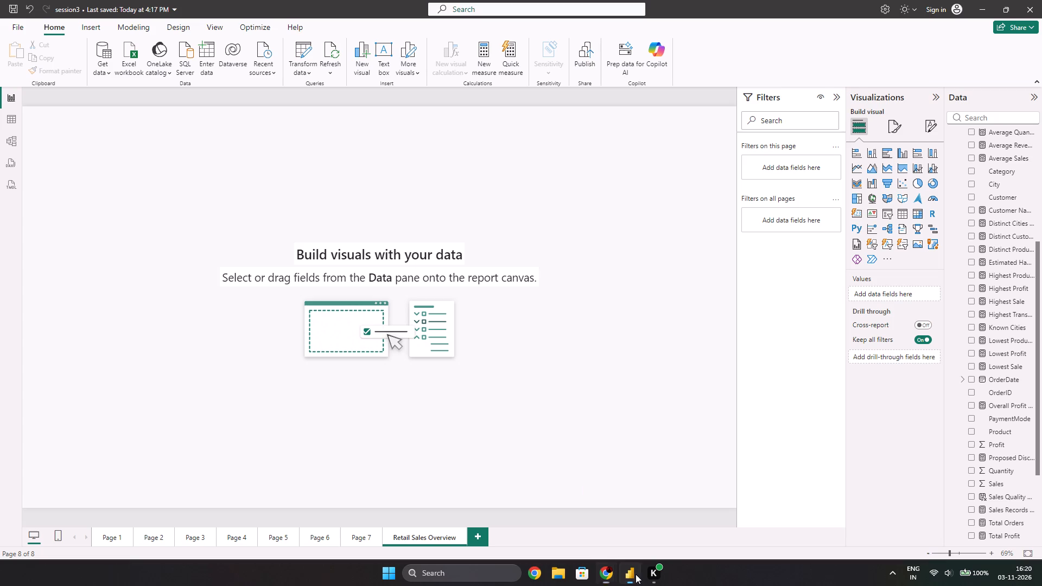
pyautogui.click(320, 540)
pyautogui.click(111, 538)
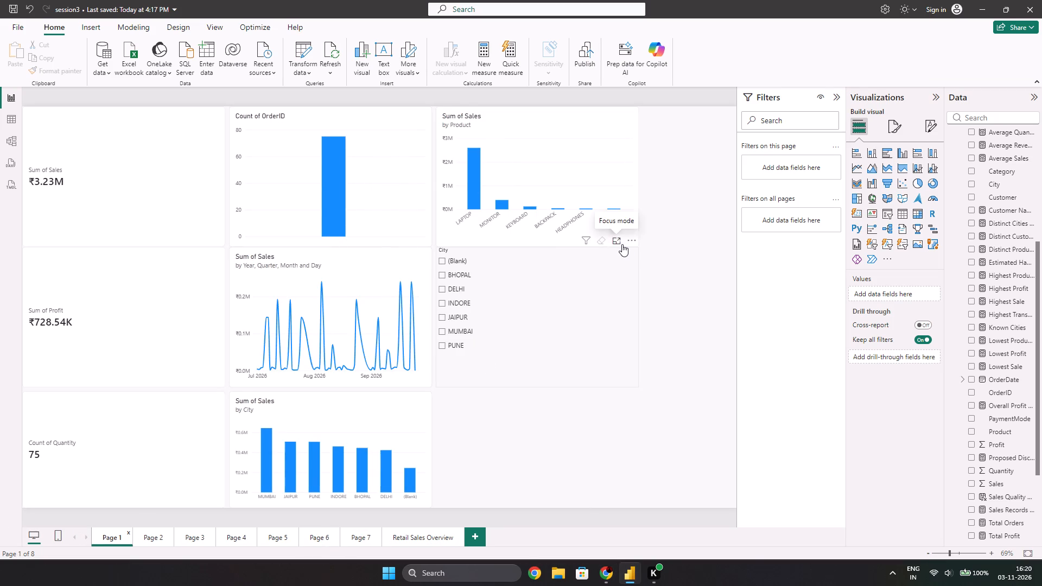
pyautogui.click(631, 244)
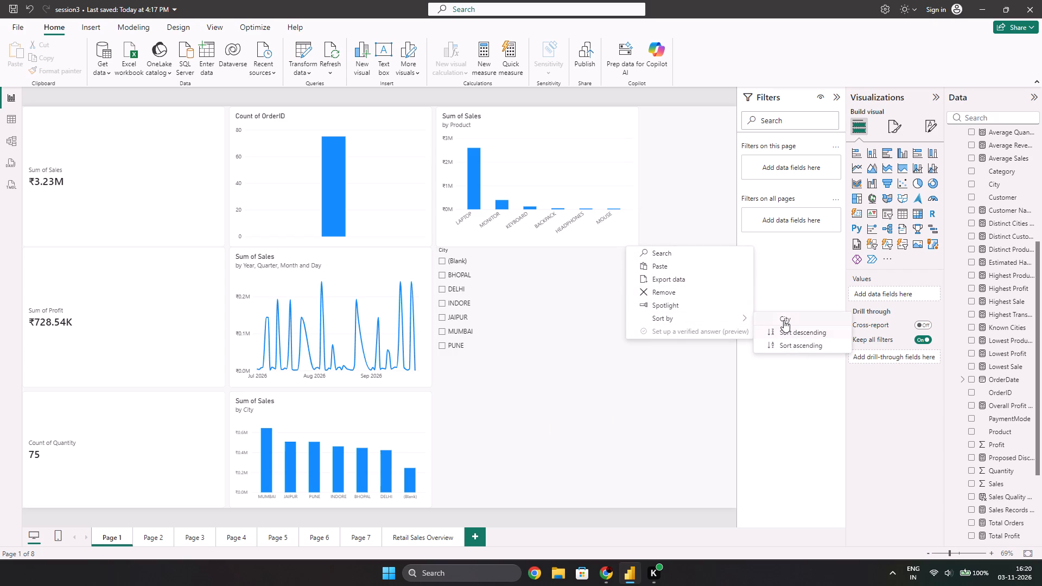
pyautogui.click(784, 320)
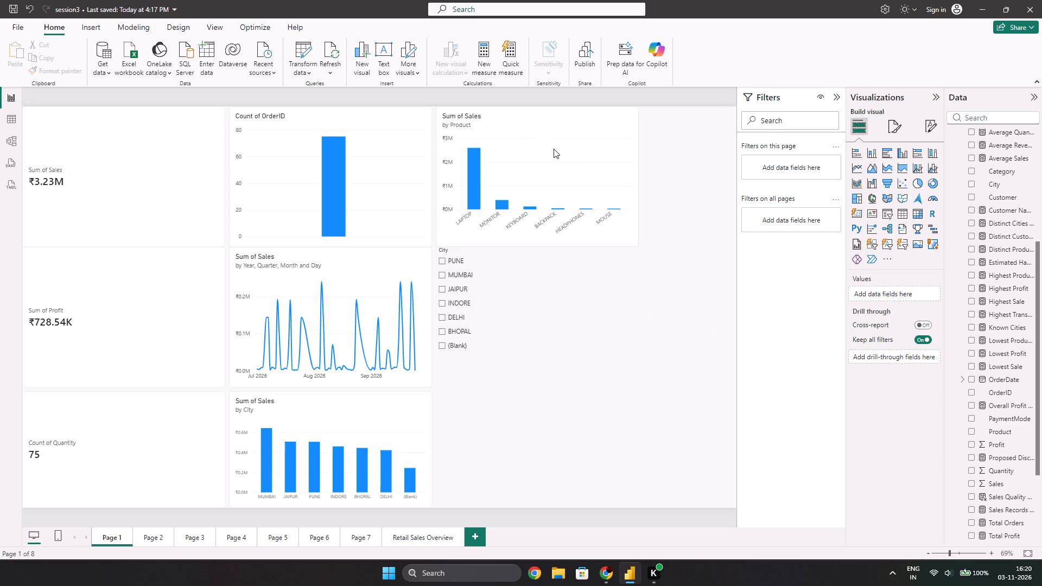
# Examine the sort options of the Sum of Sales by Product column chart on Page 1.
pyautogui.rightClick(569, 158)
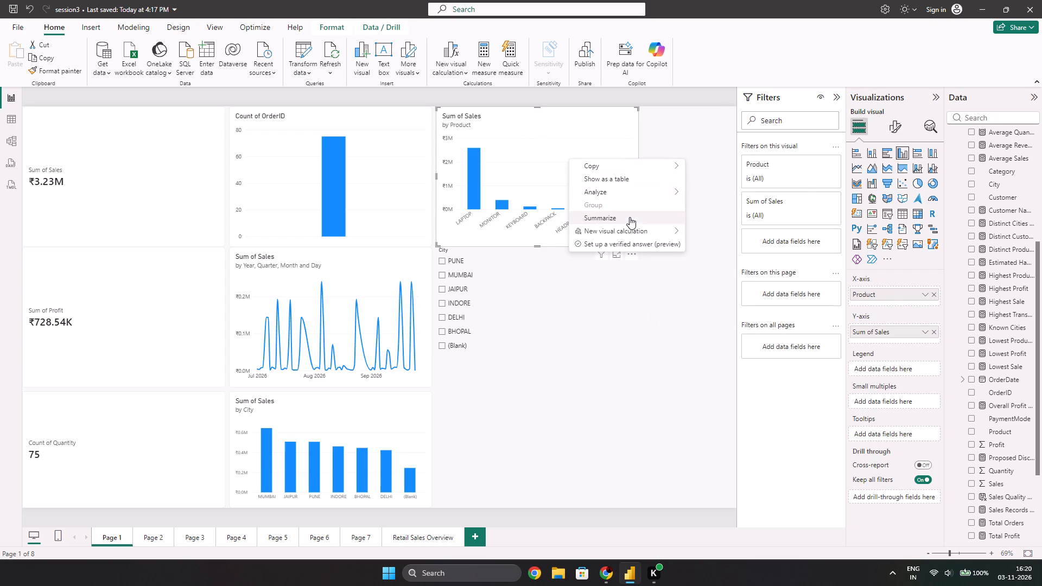
pyautogui.click(550, 124)
pyautogui.click(635, 250)
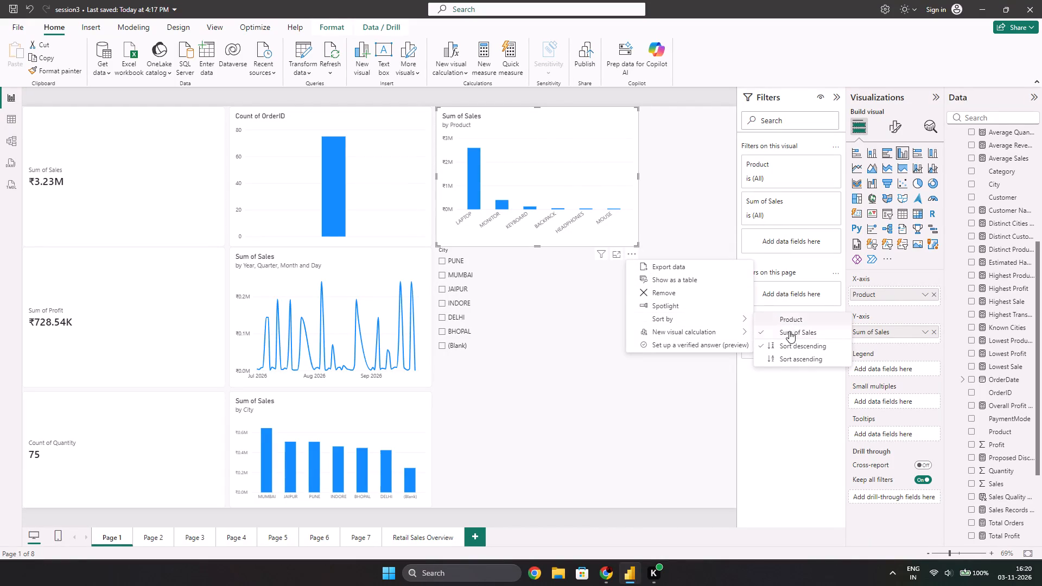
pyautogui.click(559, 432)
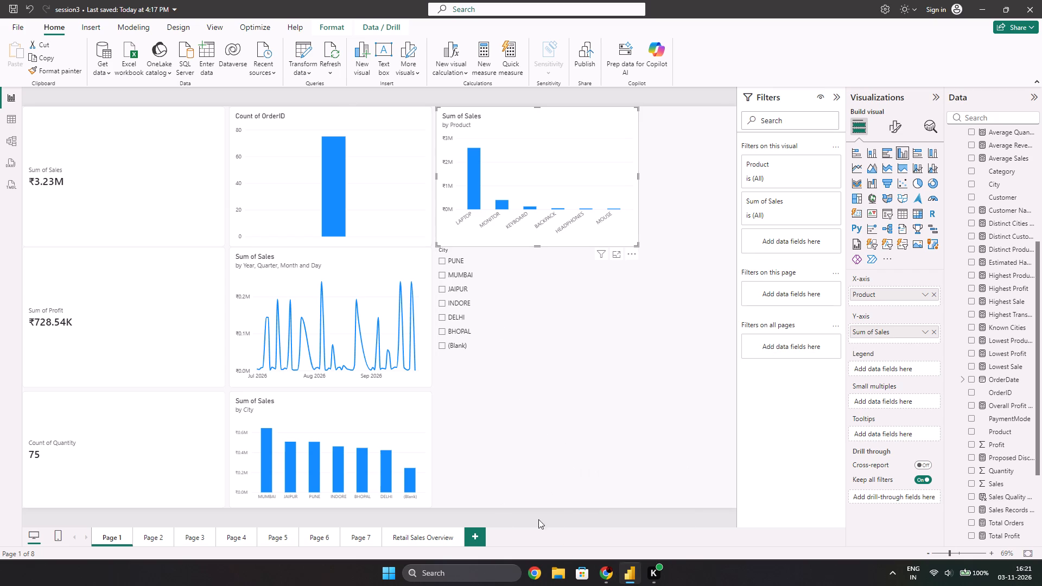
# Return to the instruction document in Chrome and read on through the column and monthly sales charts to Donut Chart: Revenue Contribution.
pyautogui.click(616, 585)
pyautogui.click(580, 529)
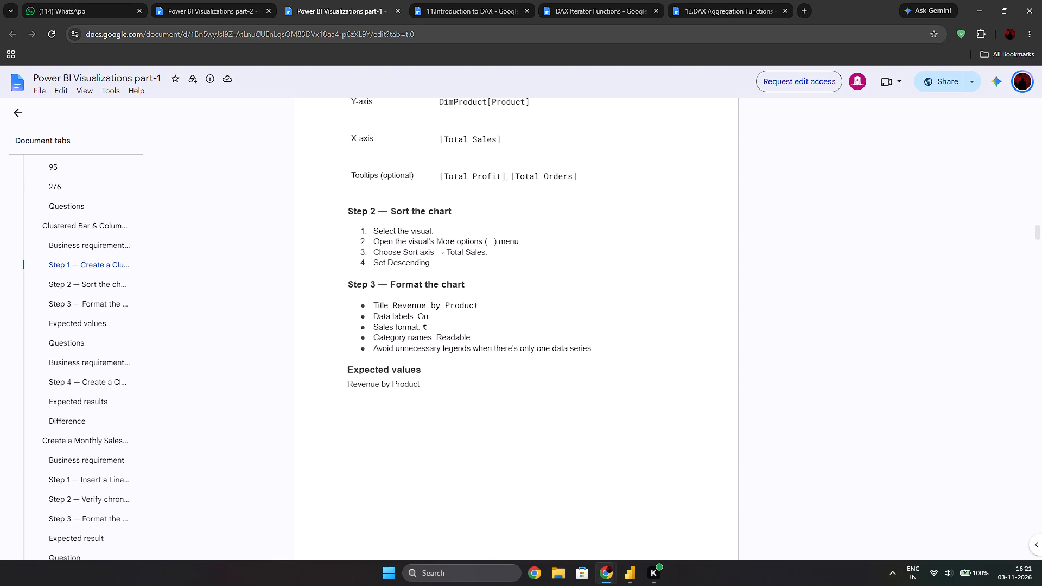
pyautogui.scroll(-1, 170, 215)
pyautogui.scroll(-2, 542, 365)
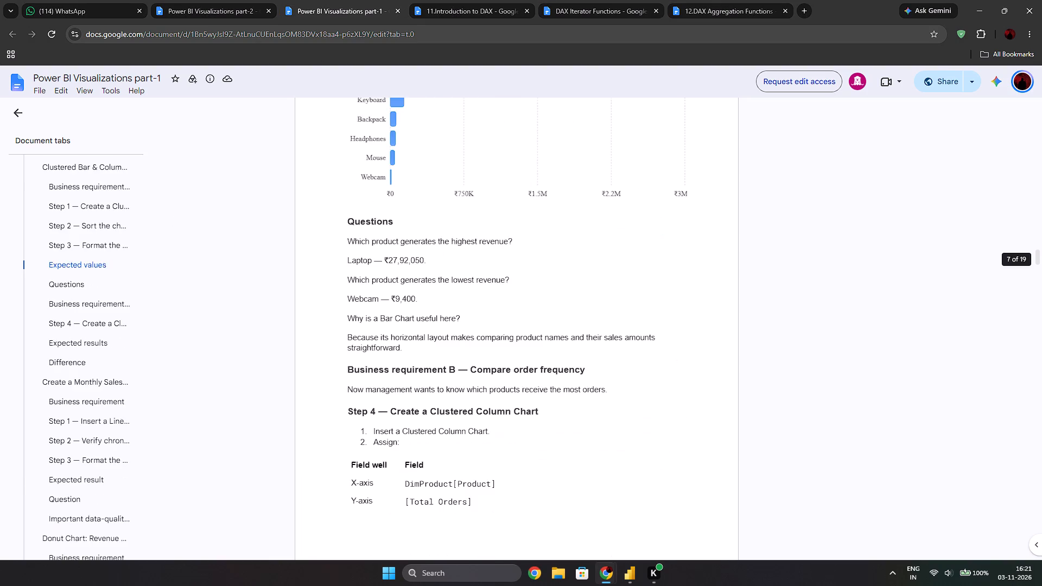
pyautogui.scroll(-8, 537, 356)
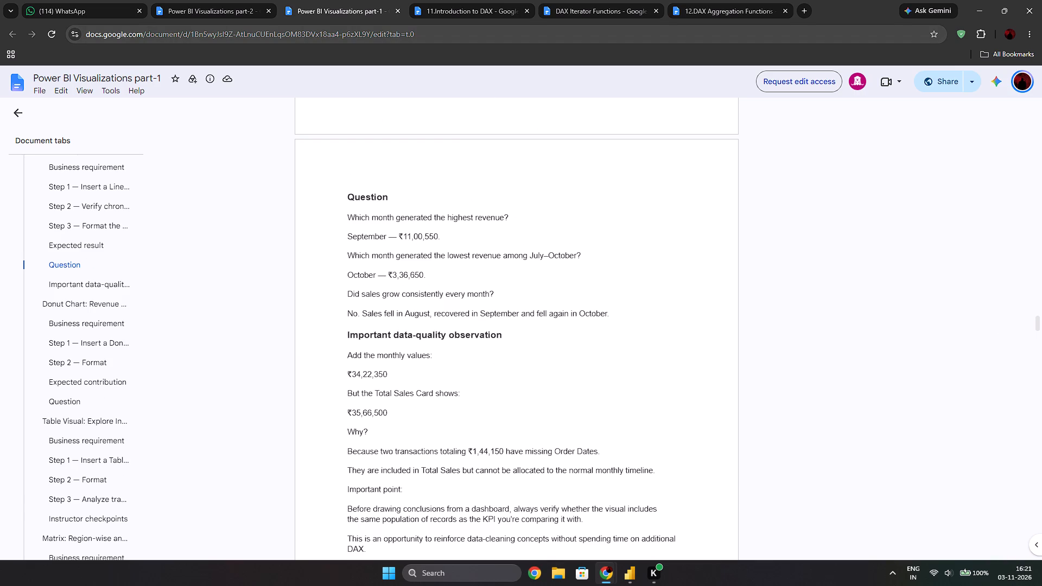
pyautogui.scroll(-2, 523, 251)
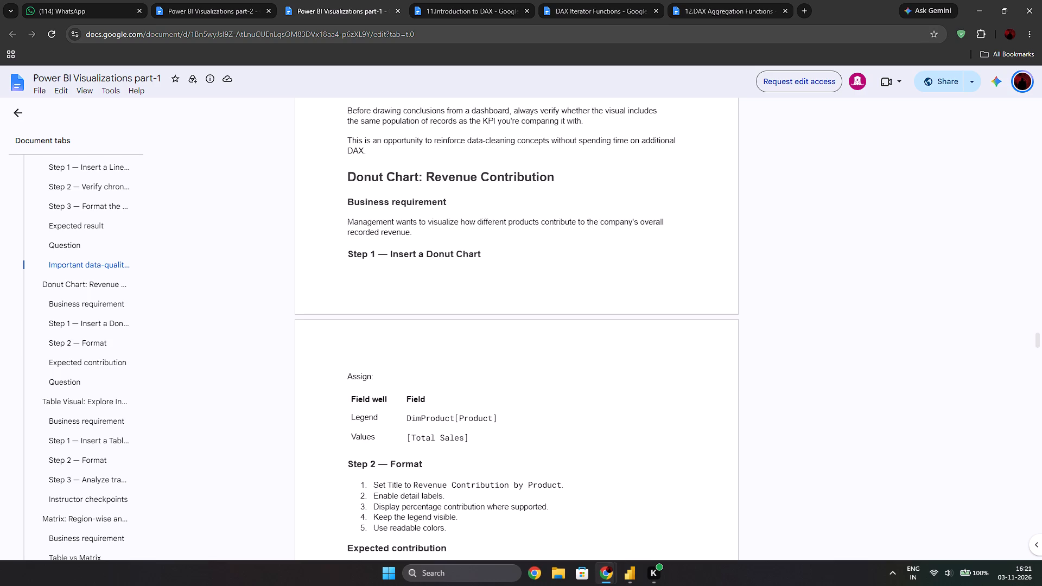
# Insert an empty donut chart on Page 1 of session3 in Power BI Desktop.
pyautogui.click(633, 570)
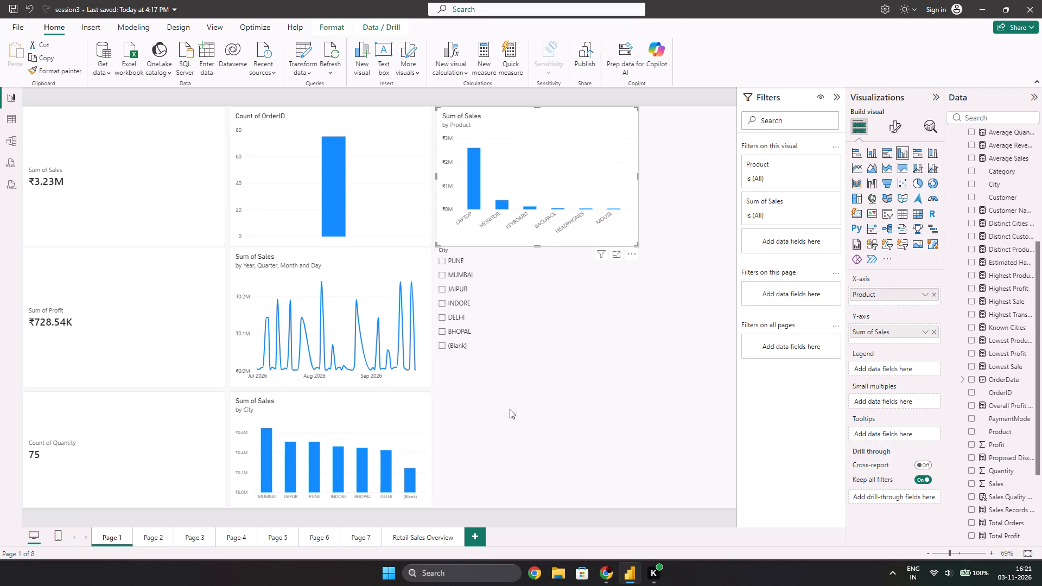
pyautogui.doubleClick(516, 417)
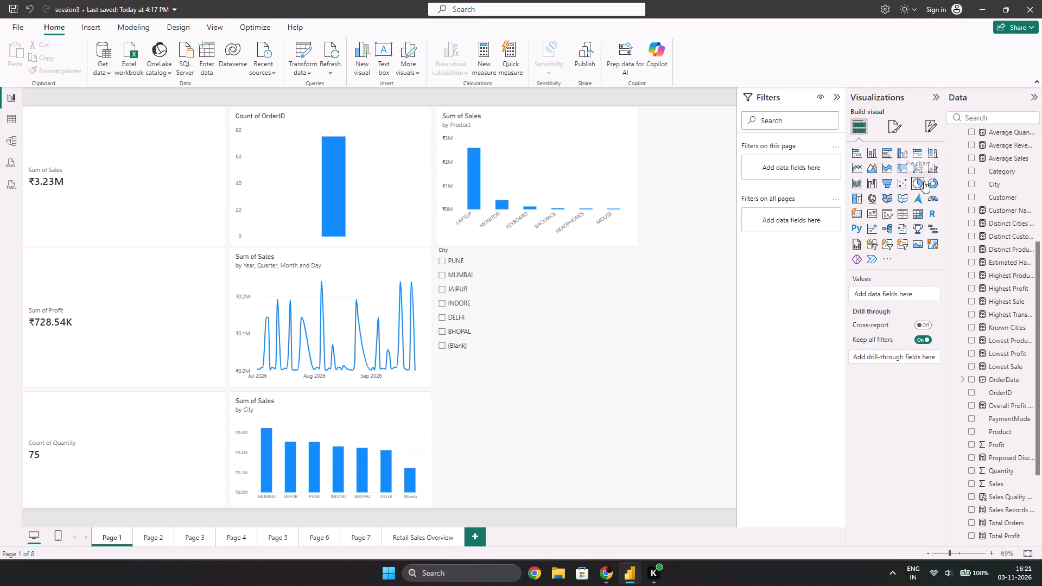
pyautogui.click(930, 181)
# Check the donut chart's field assignments in the document and add the Total Sales measure from FactSales as its values.
pyautogui.scroll(2, 990, 303)
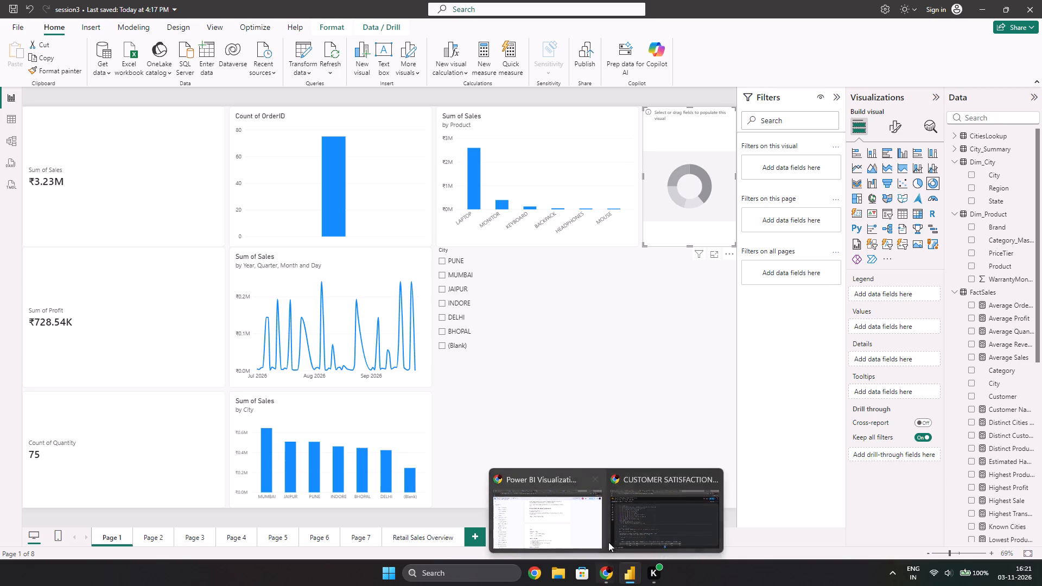
pyautogui.click(576, 527)
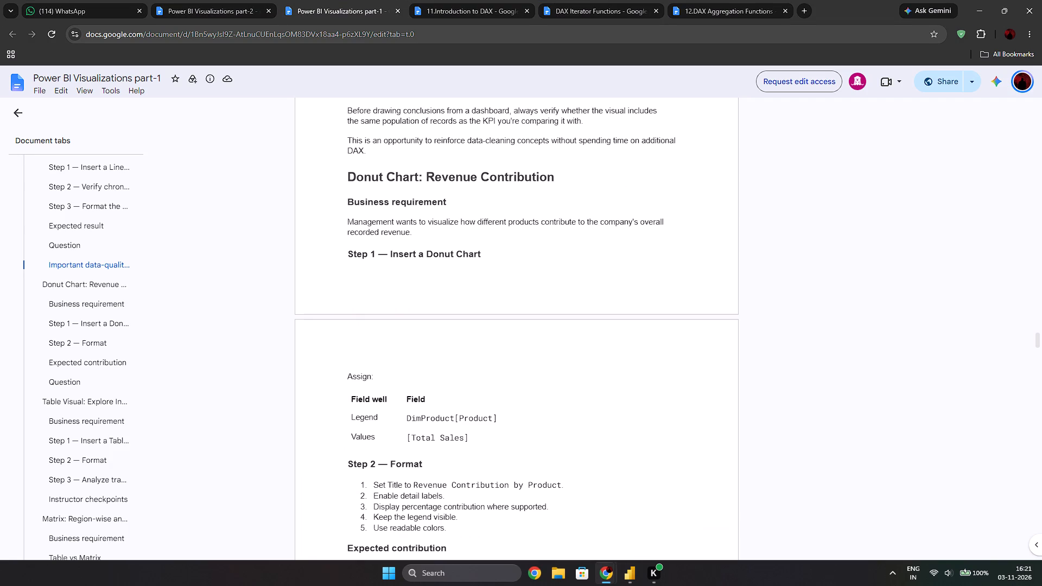
pyautogui.click(632, 578)
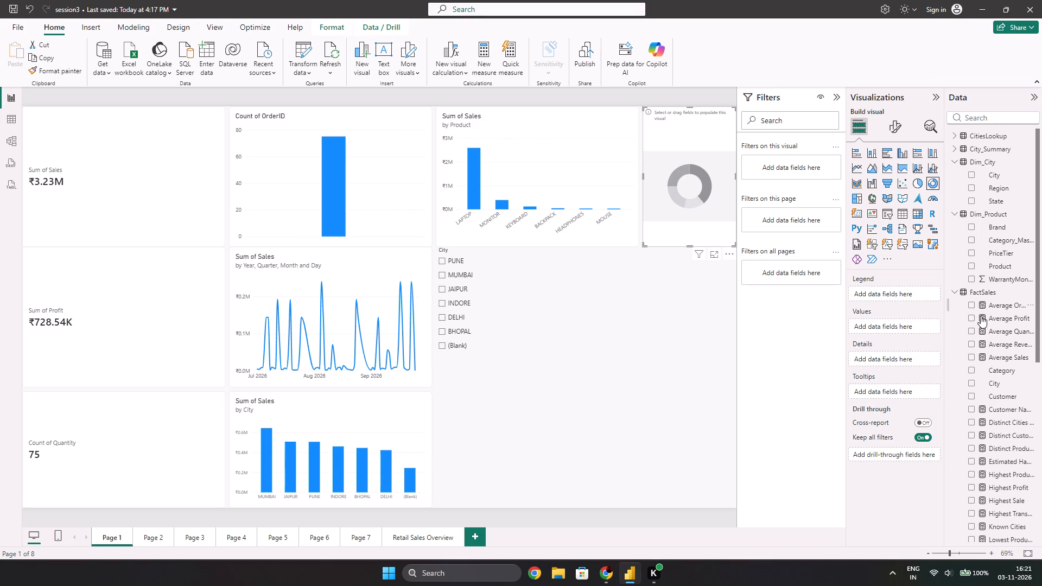
pyautogui.scroll(-1, 962, 472)
pyautogui.scroll(-1, 987, 415)
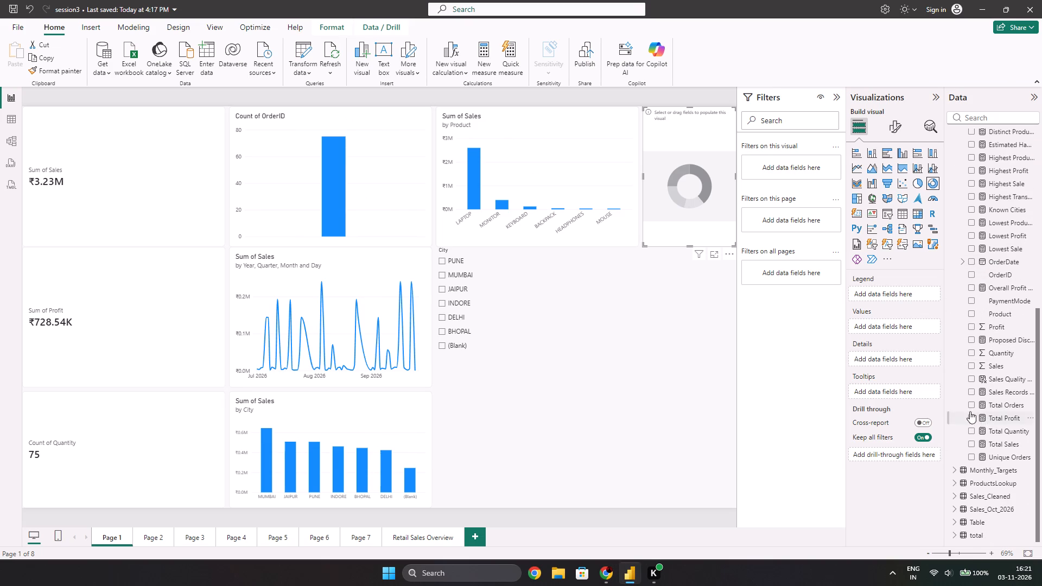
pyautogui.click(969, 443)
# Move the donut chart below the Sum of Sales by Product chart, beside the City slicer's values, and widen it to roughly double.
pyautogui.moveTo(679, 191); pyautogui.dragTo(554, 379)
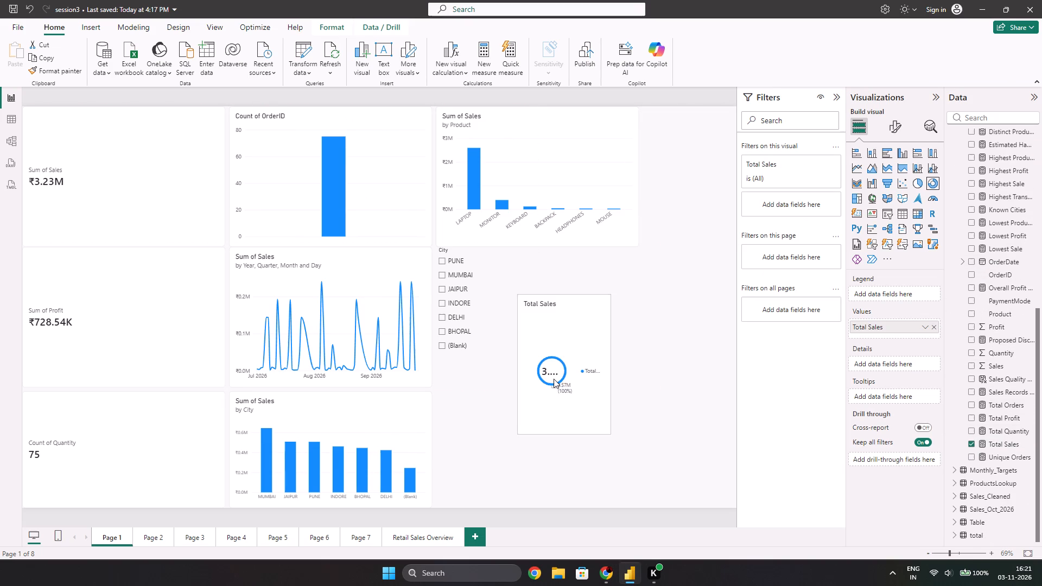
pyautogui.moveTo(554, 379); pyautogui.dragTo(569, 347)
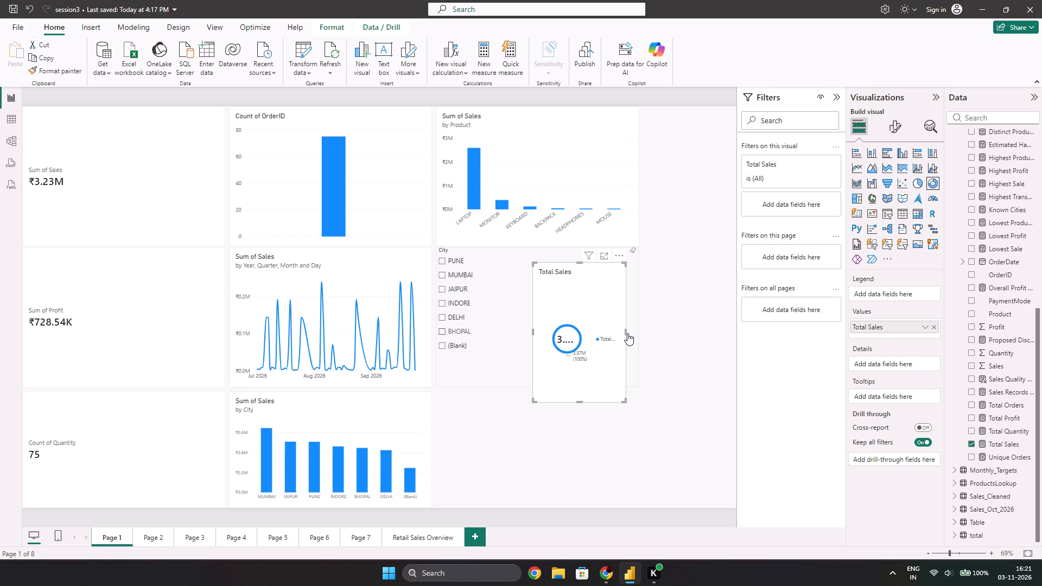
pyautogui.moveTo(626, 332); pyautogui.dragTo(715, 328)
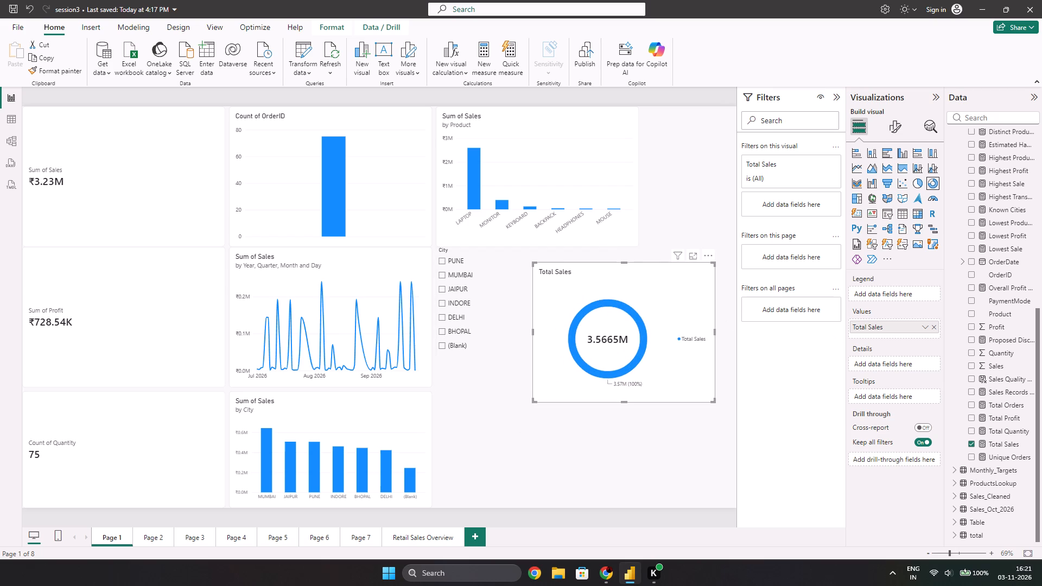
# Recheck the legend assignment in the instruction document and add Product from Dim_Product as the donut chart's legend.
pyautogui.scroll(2, 971, 255)
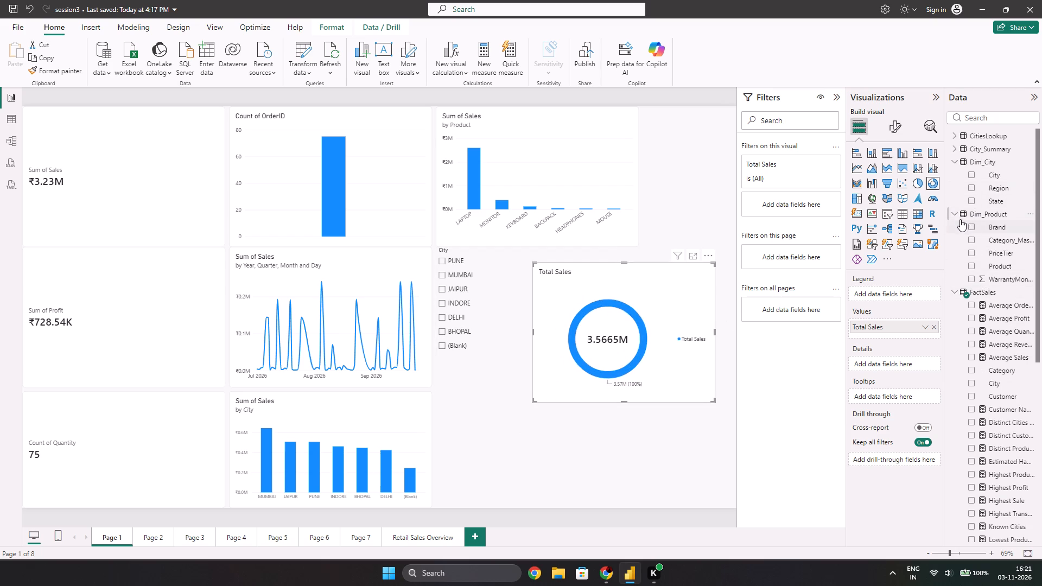
pyautogui.click(984, 214)
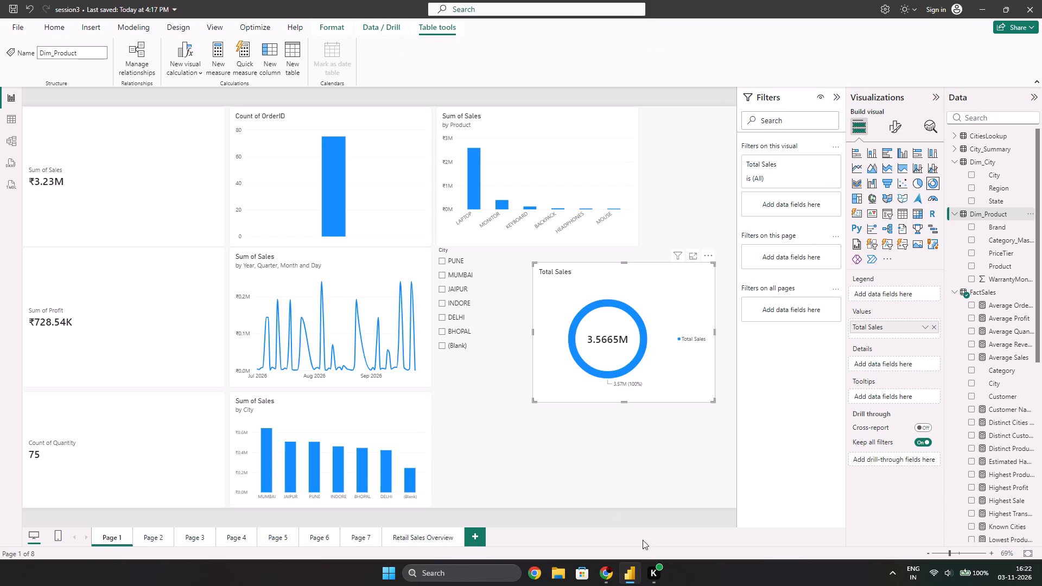
pyautogui.click(607, 564)
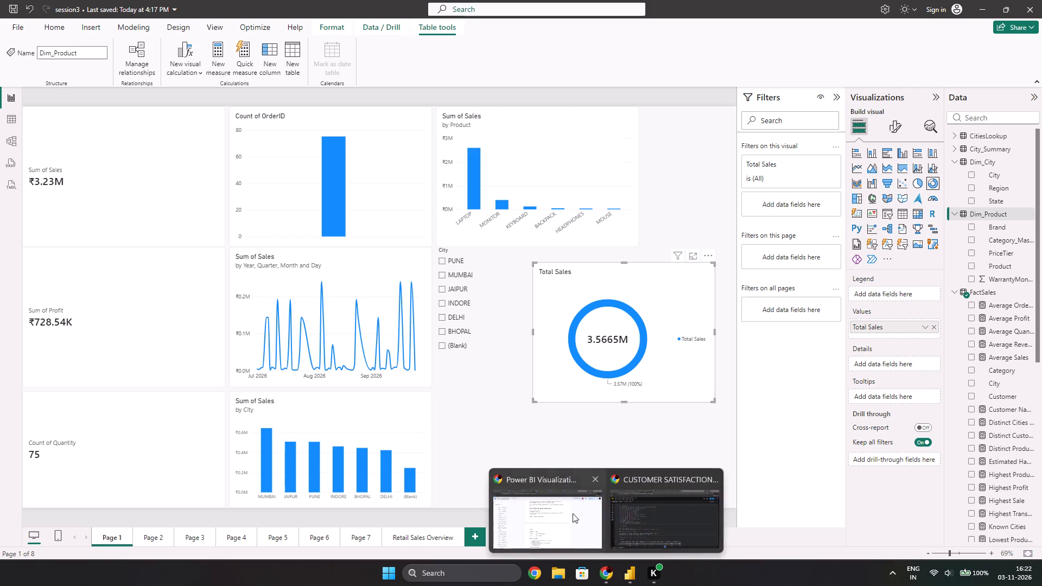
pyautogui.click(573, 513)
pyautogui.scroll(1, 573, 513)
pyautogui.scroll(-1, 544, 402)
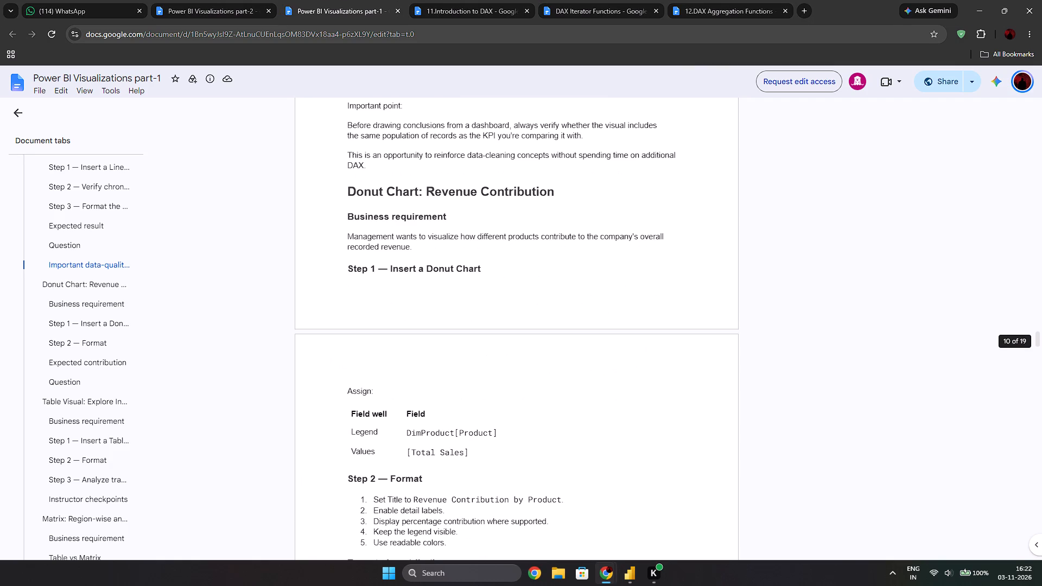
pyautogui.click(626, 578)
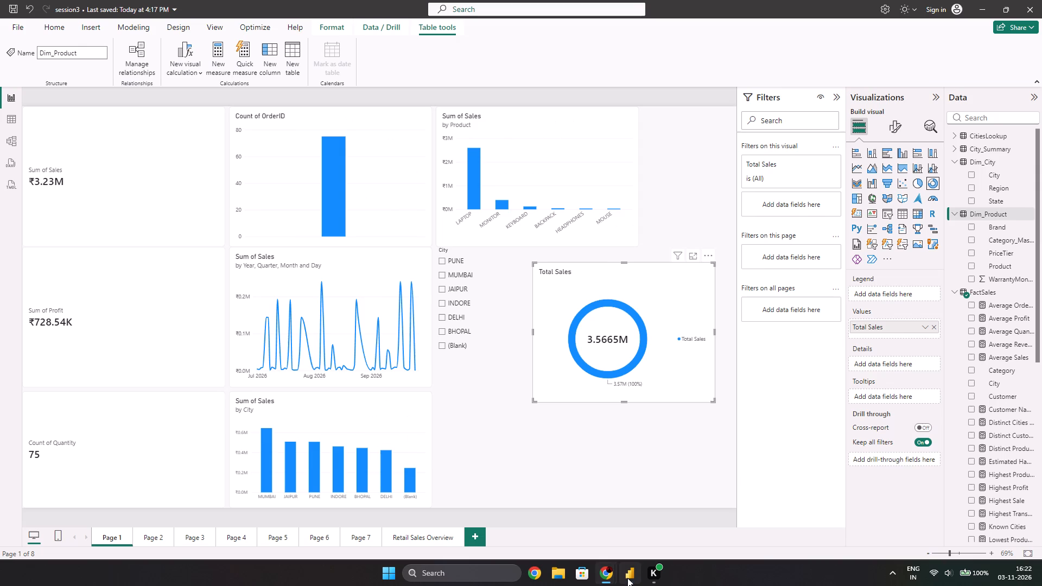
pyautogui.click(969, 266)
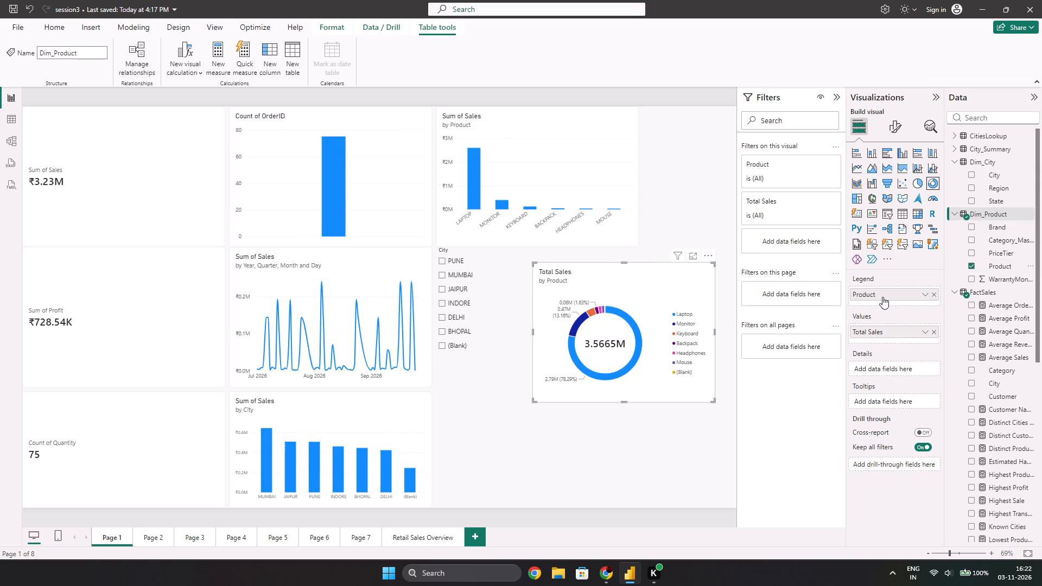
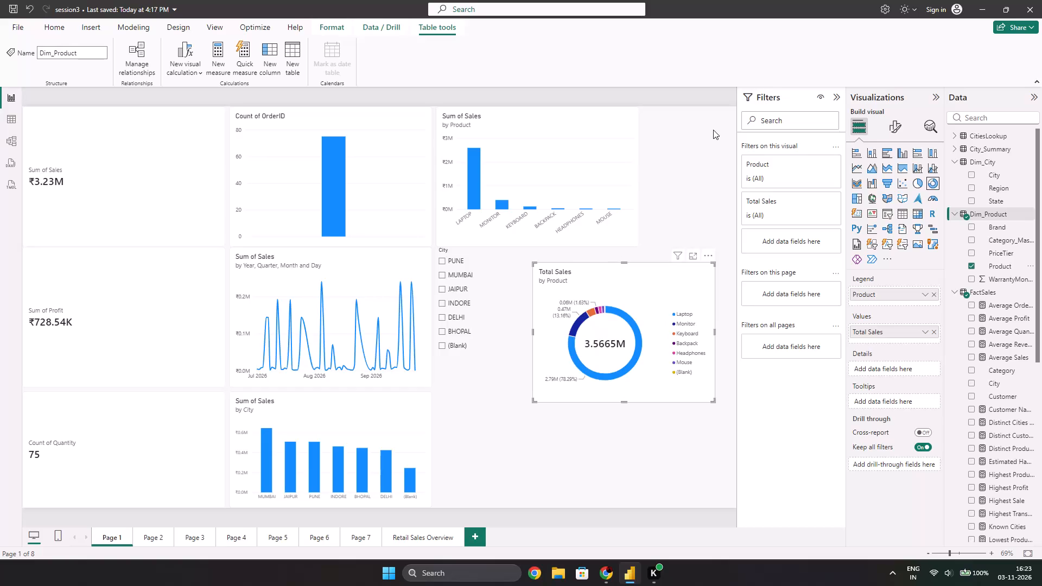
# Switch to Chrome and skim the Power BI Visualizations part-1 document from the donut chart section through to the closing Assignment.
pyautogui.click(607, 570)
pyautogui.click(580, 540)
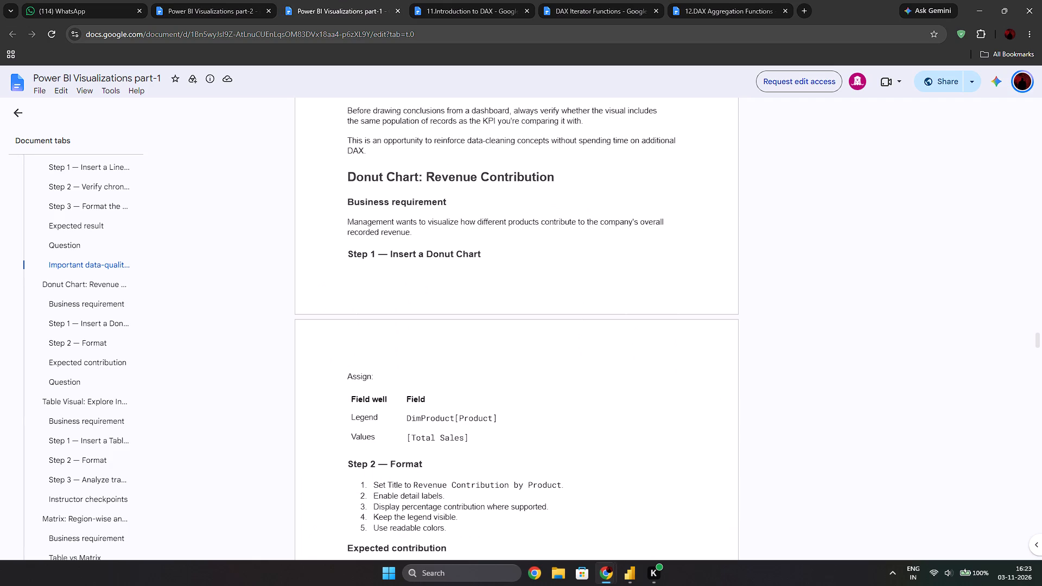
pyautogui.scroll(-4, 538, 409)
pyautogui.scroll(1, 540, 411)
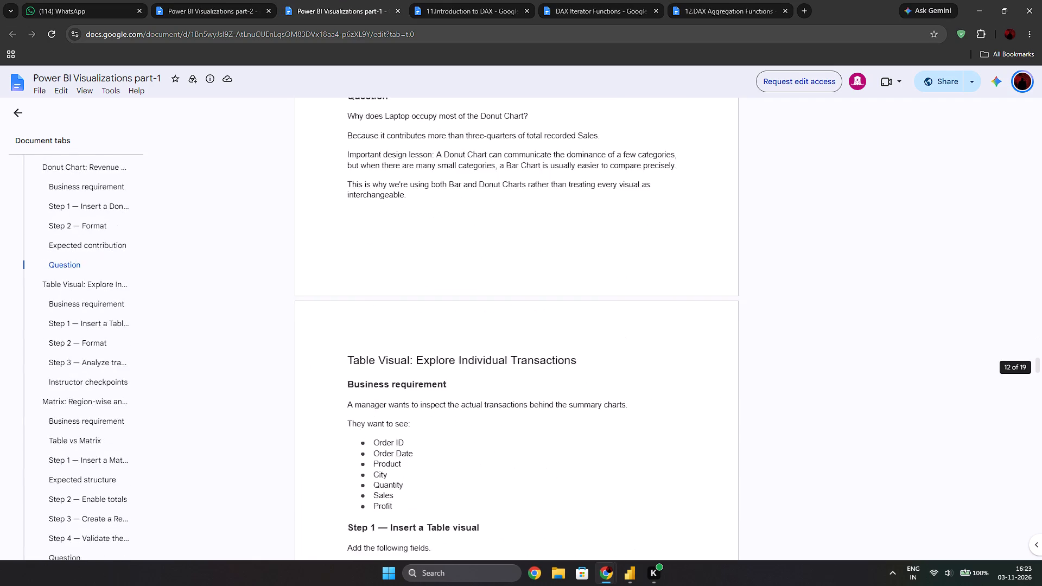
pyautogui.scroll(-1, 537, 418)
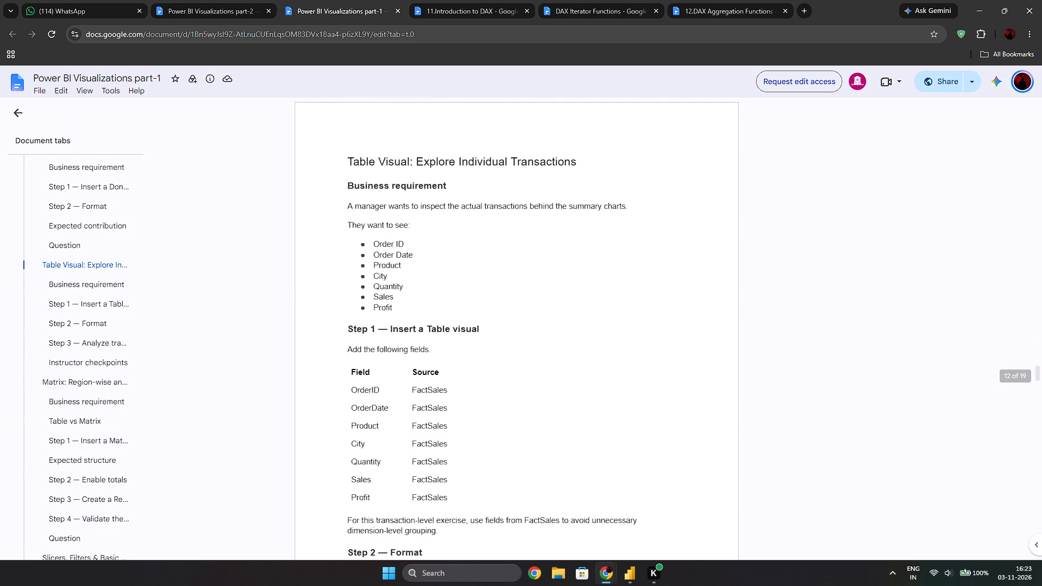
pyautogui.scroll(-1, 537, 418)
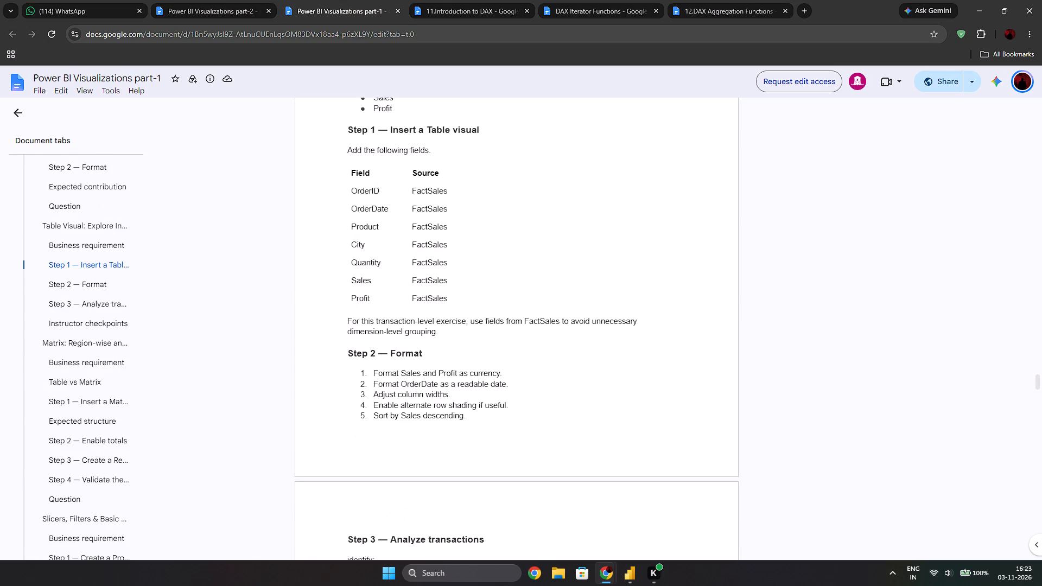
pyautogui.scroll(-8, 537, 418)
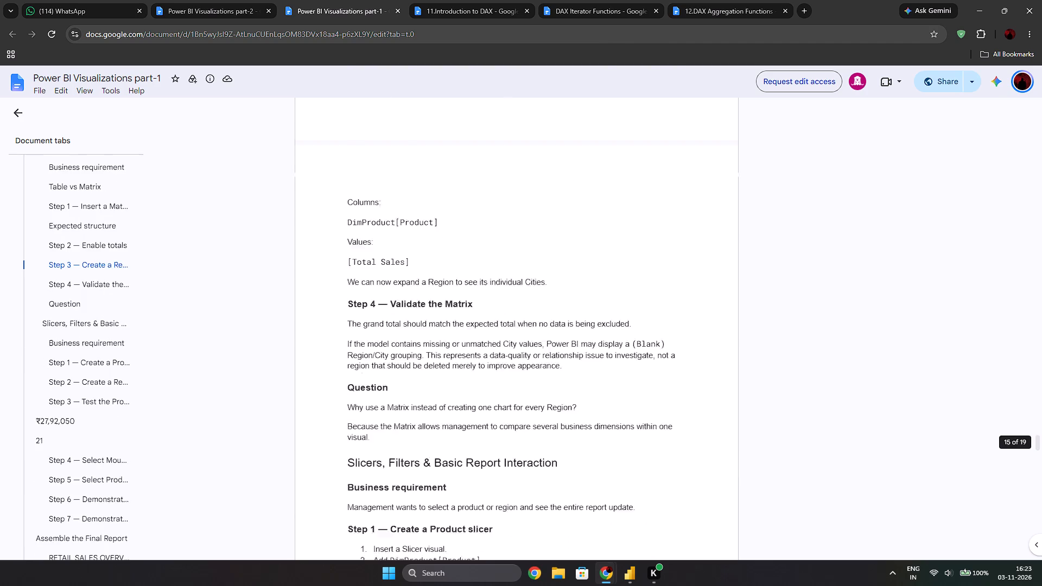
pyautogui.scroll(-10, 537, 418)
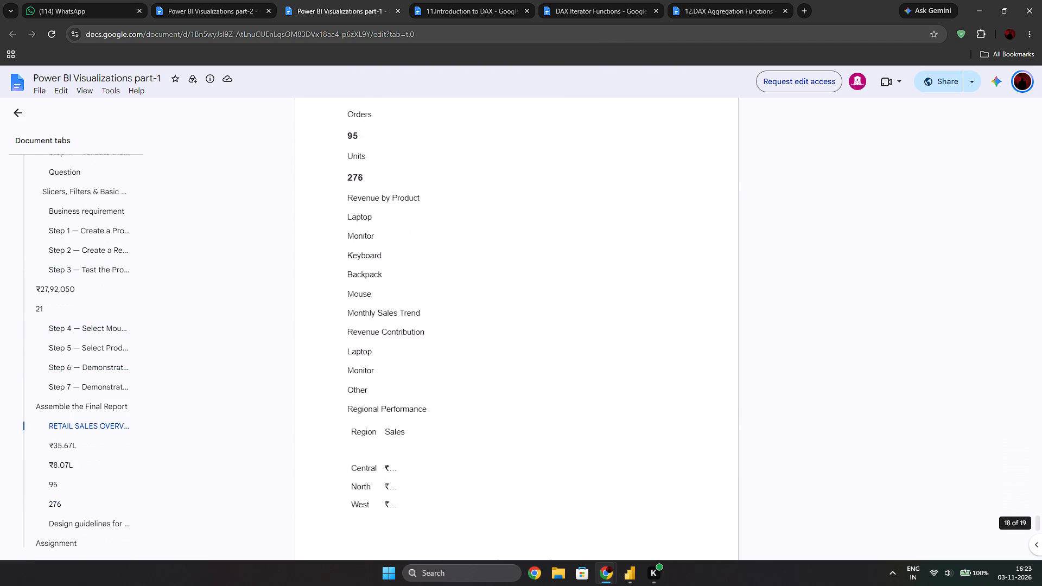
pyautogui.scroll(-5, 544, 418)
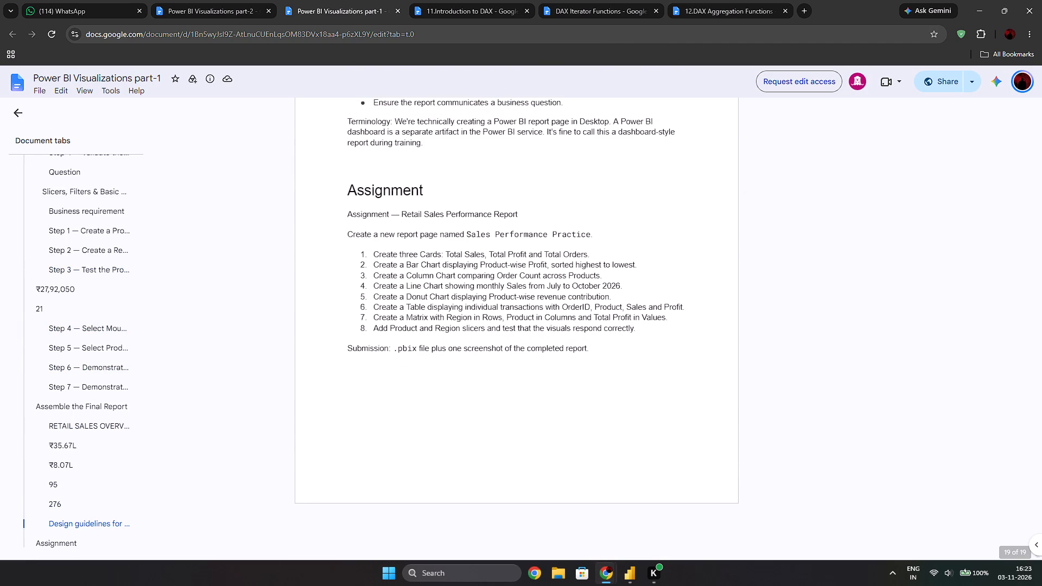
# Bring up the Power BI Visualizations part-2 document and check its starting project and existing measures.
pyautogui.click(229, 11)
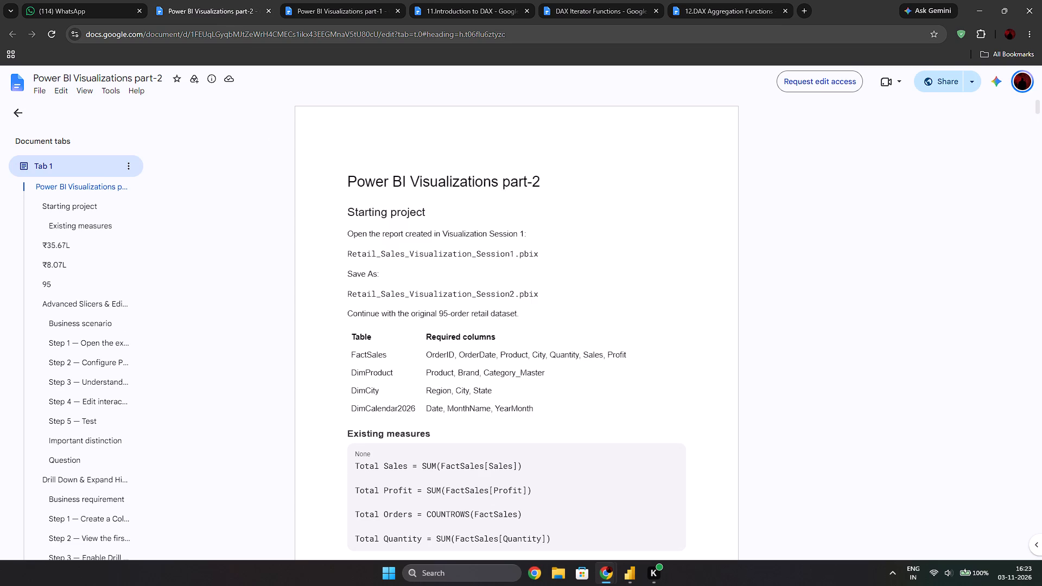
pyautogui.rightClick(326, 442)
pyautogui.click(753, 270)
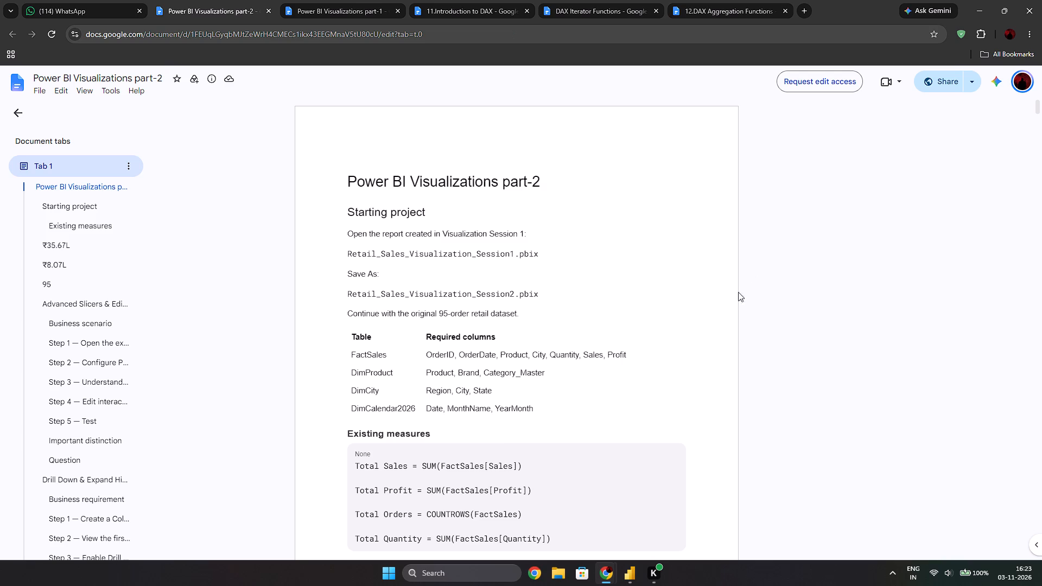
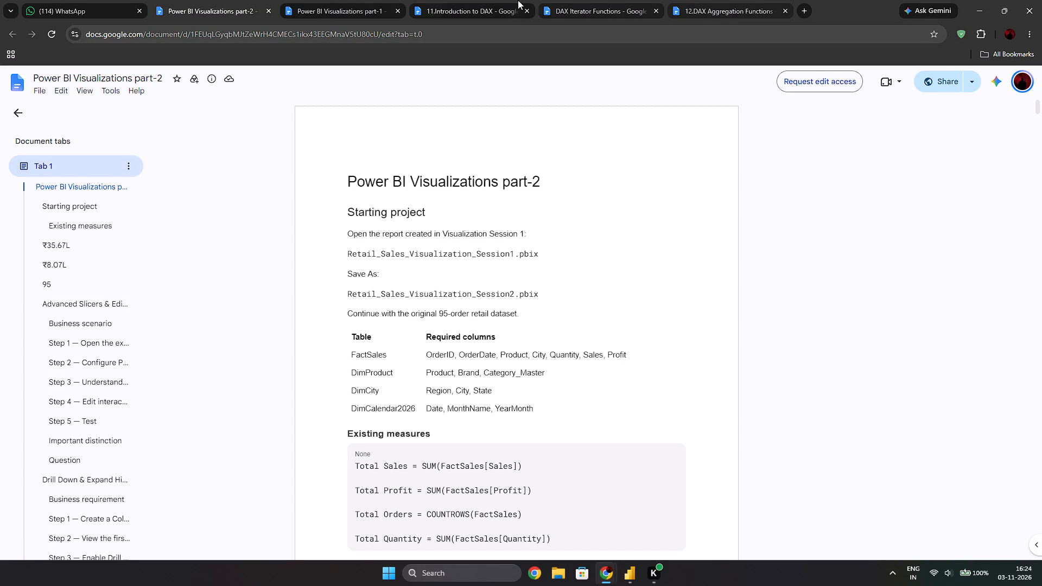
# Read the part-2 document from its existing measures to the Advanced Slicers & Edit Interactions business scenario.
pyautogui.scroll(-1, 498, 252)
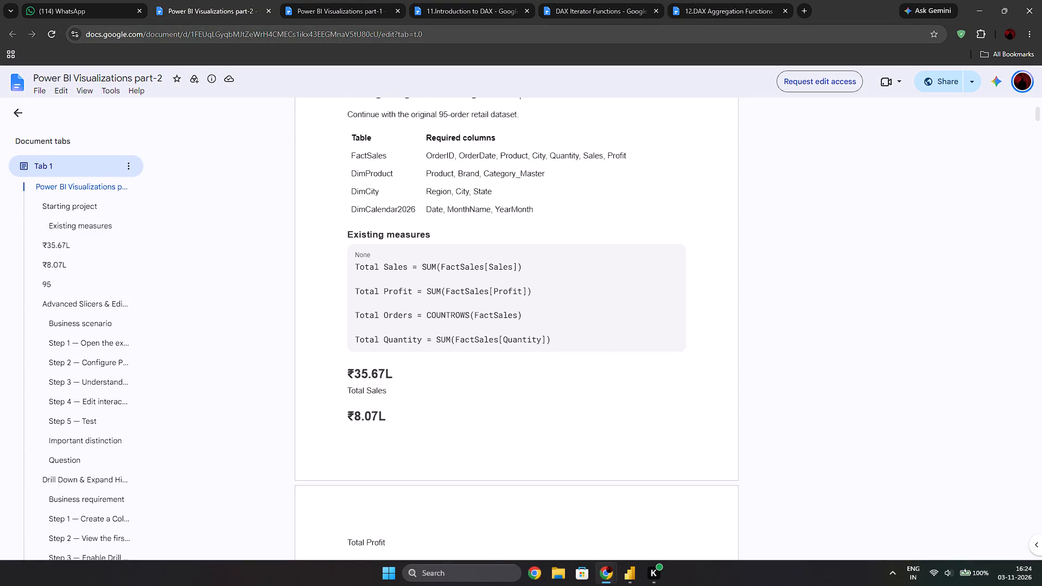
pyautogui.scroll(-1, 497, 256)
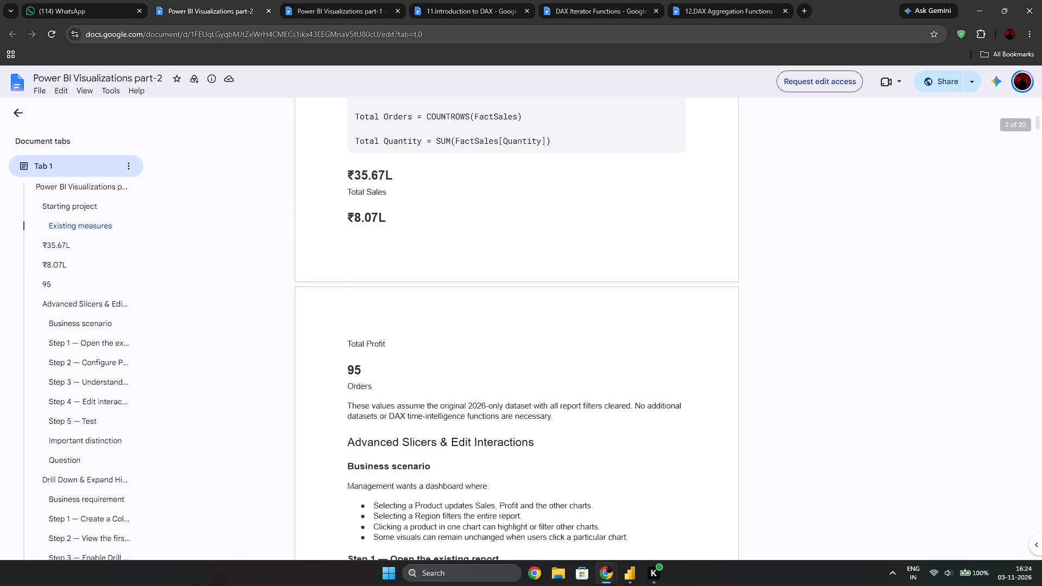
# Switch to the Power BI Visualizations part-1 document and review it backwards from the Assignment to the clustered column chart instructions.
pyautogui.moveTo(320, 0); pyautogui.dragTo(327, 32)
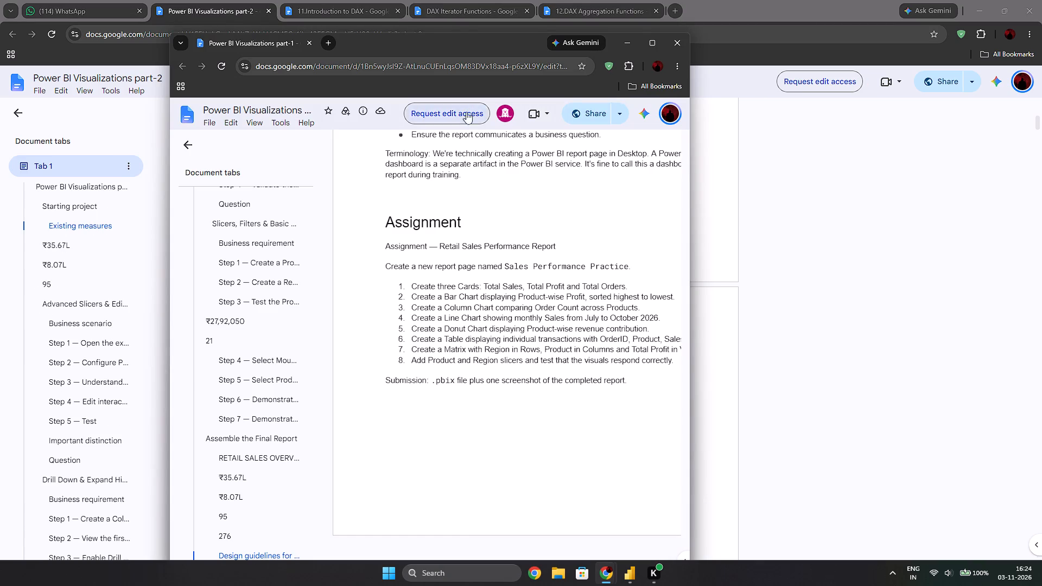
pyautogui.moveTo(284, 45); pyautogui.dragTo(320, 21)
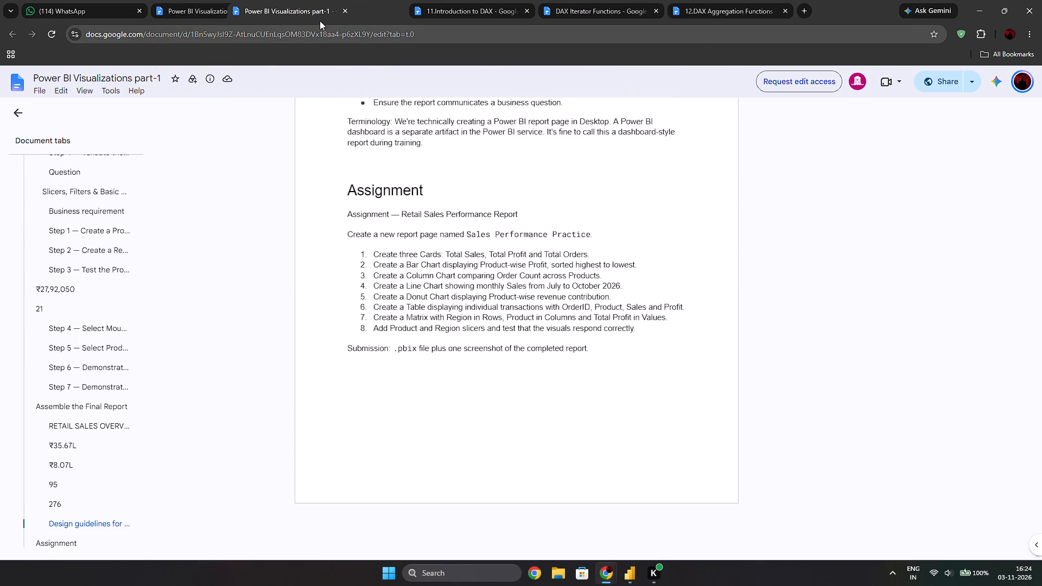
pyautogui.moveTo(320, 21); pyautogui.dragTo(346, 28)
pyautogui.scroll(6, 500, 252)
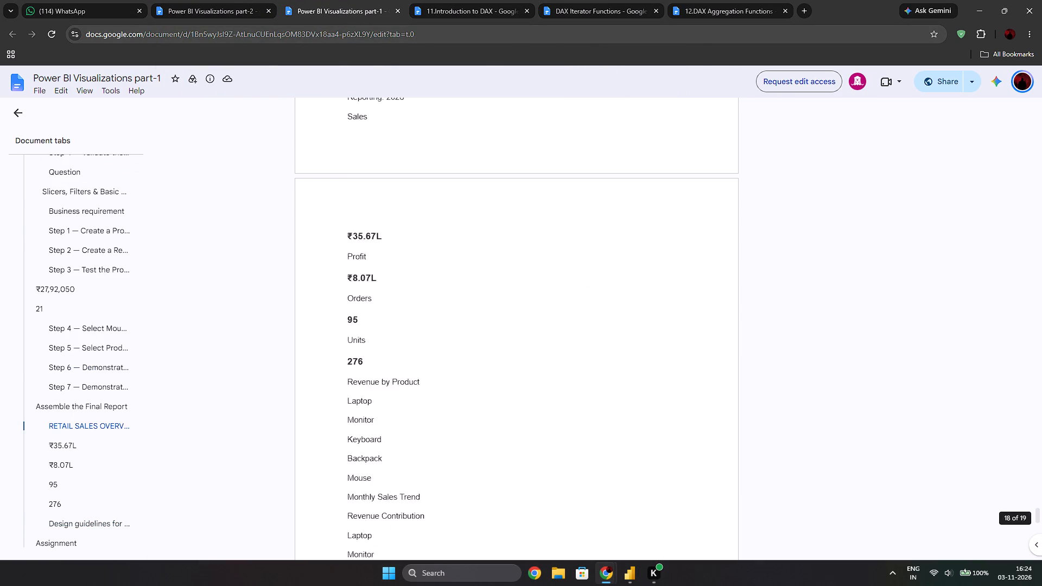
pyautogui.scroll(2, 512, 277)
pyautogui.scroll(1, 519, 212)
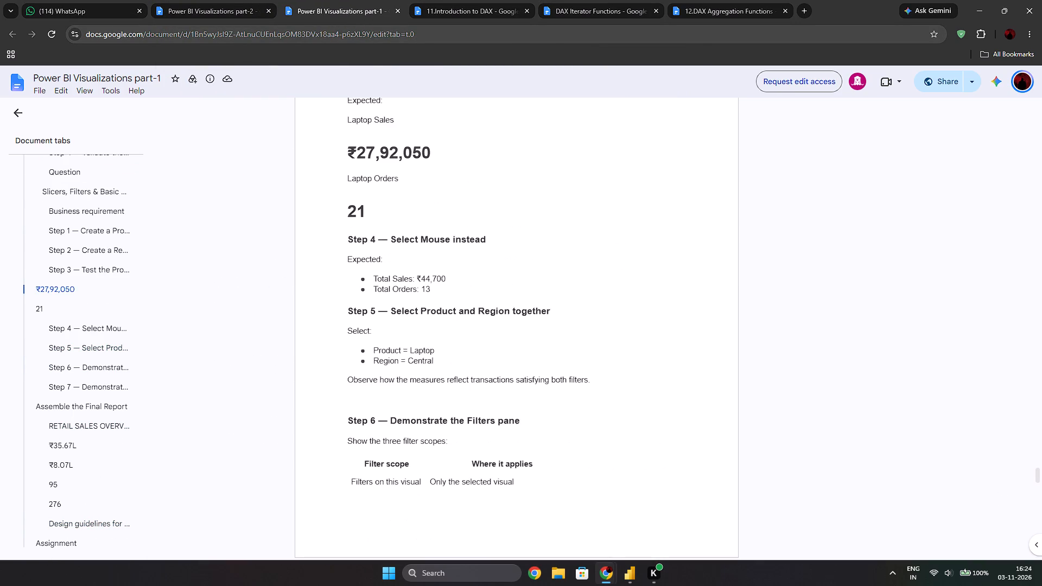
pyautogui.scroll(1, 504, 265)
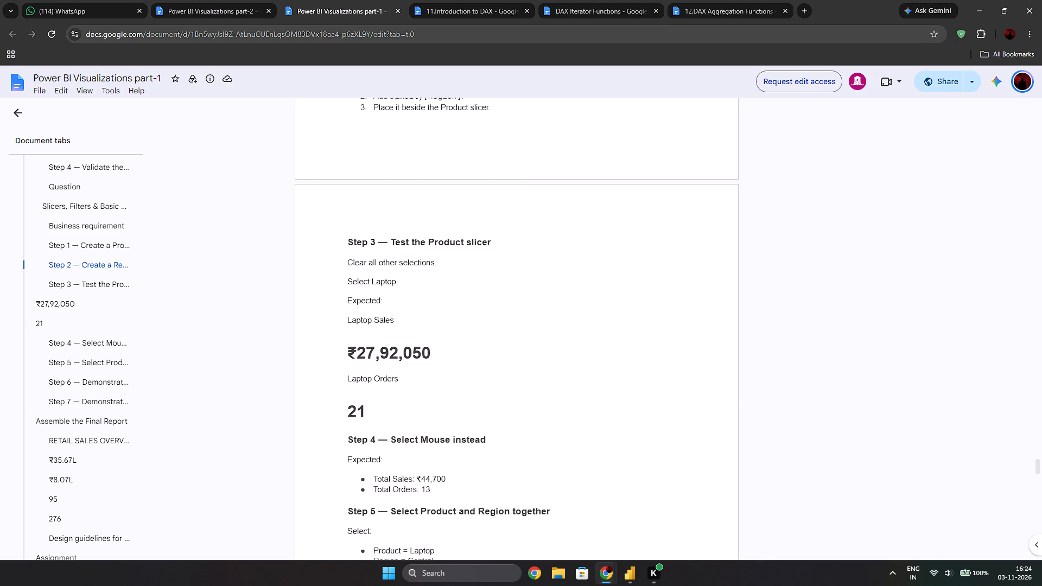
pyautogui.scroll(1, 446, 243)
pyautogui.scroll(-1, 540, 294)
pyautogui.scroll(2, 576, 279)
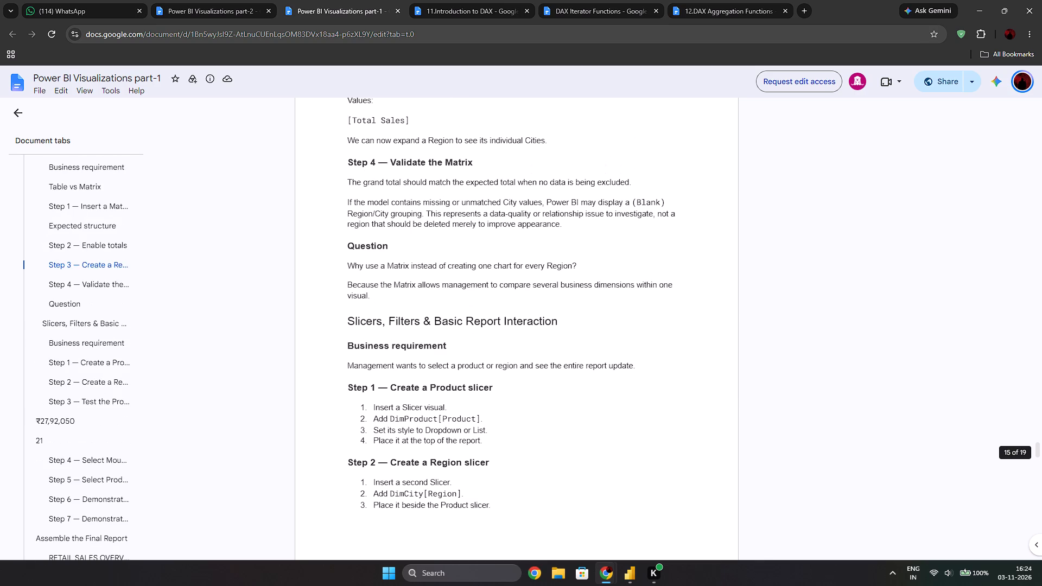
pyautogui.scroll(4, 584, 281)
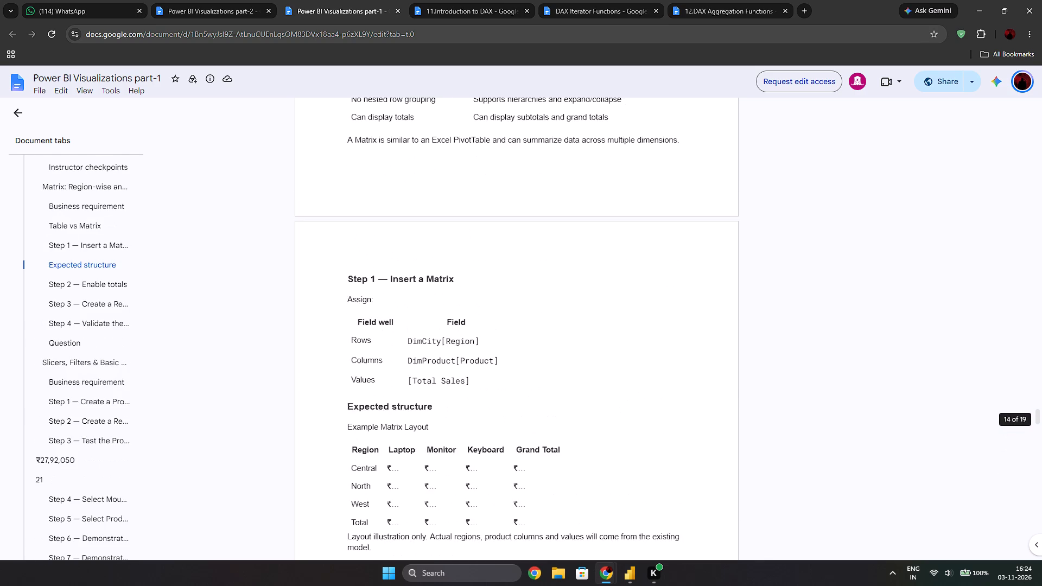
pyautogui.scroll(1, 636, 237)
pyautogui.scroll(1, 567, 284)
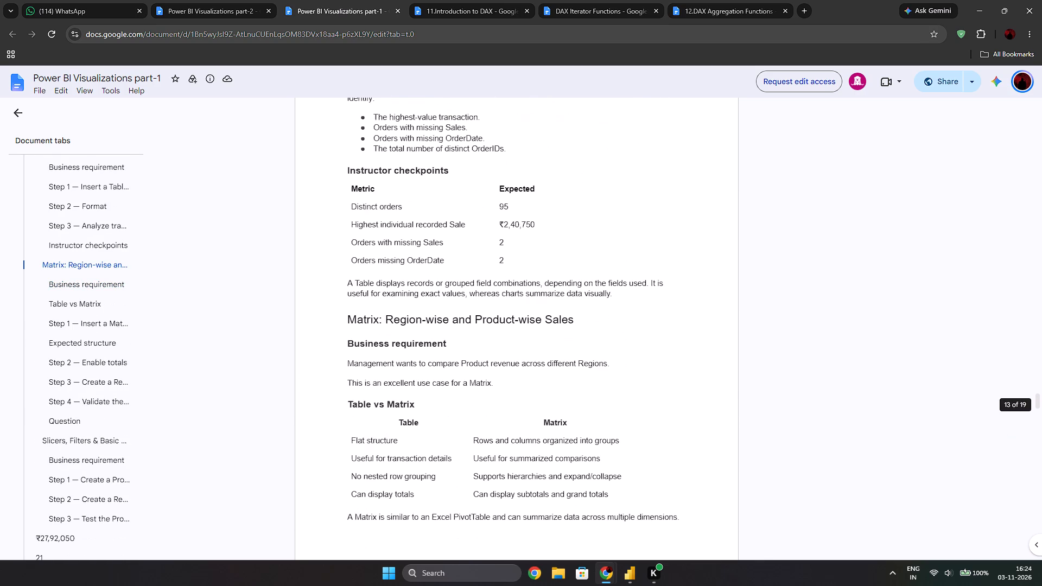
pyautogui.scroll(3, 592, 330)
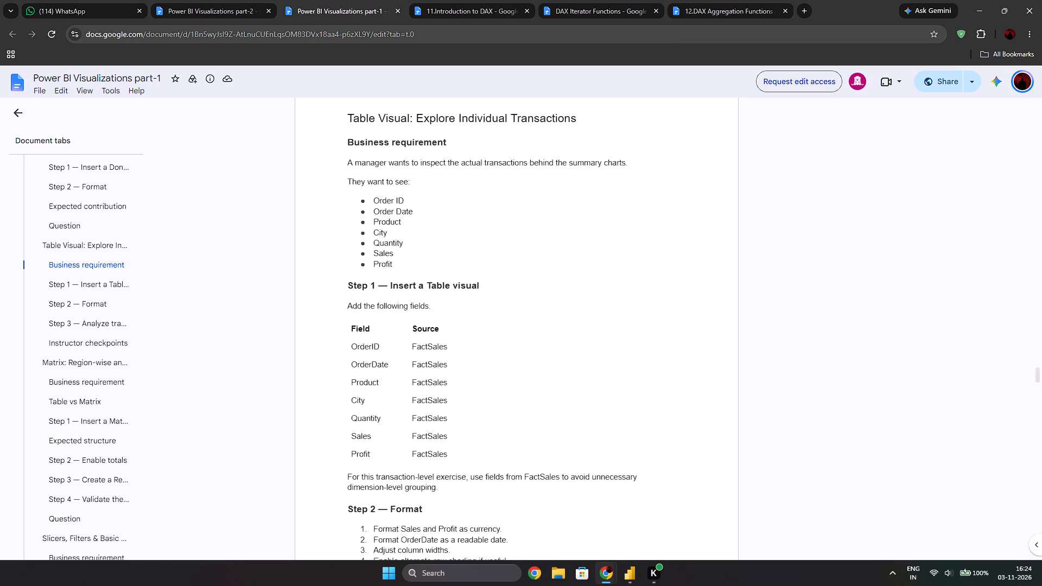
pyautogui.scroll(8, 578, 336)
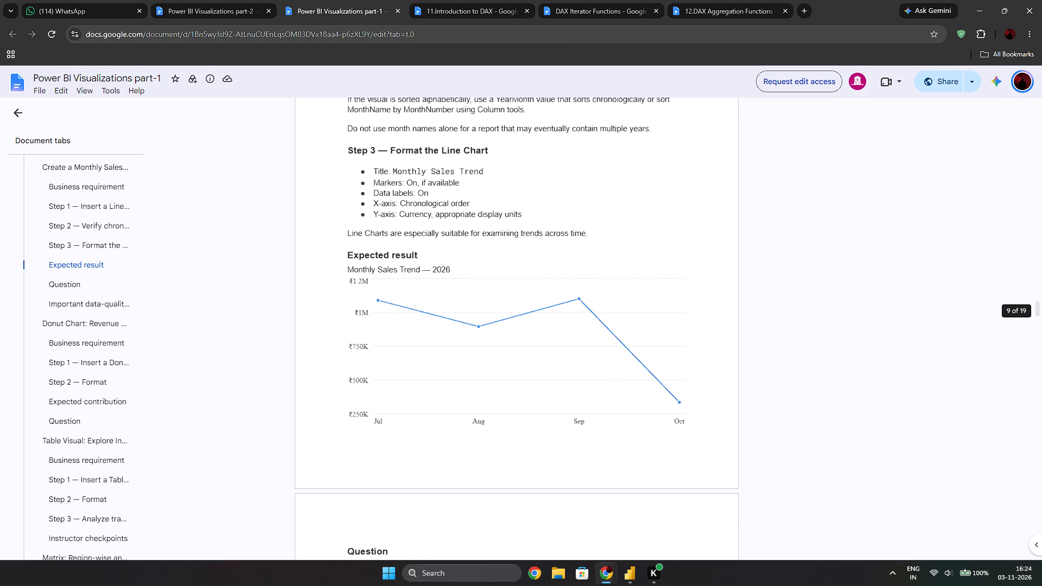
pyautogui.scroll(4, 580, 311)
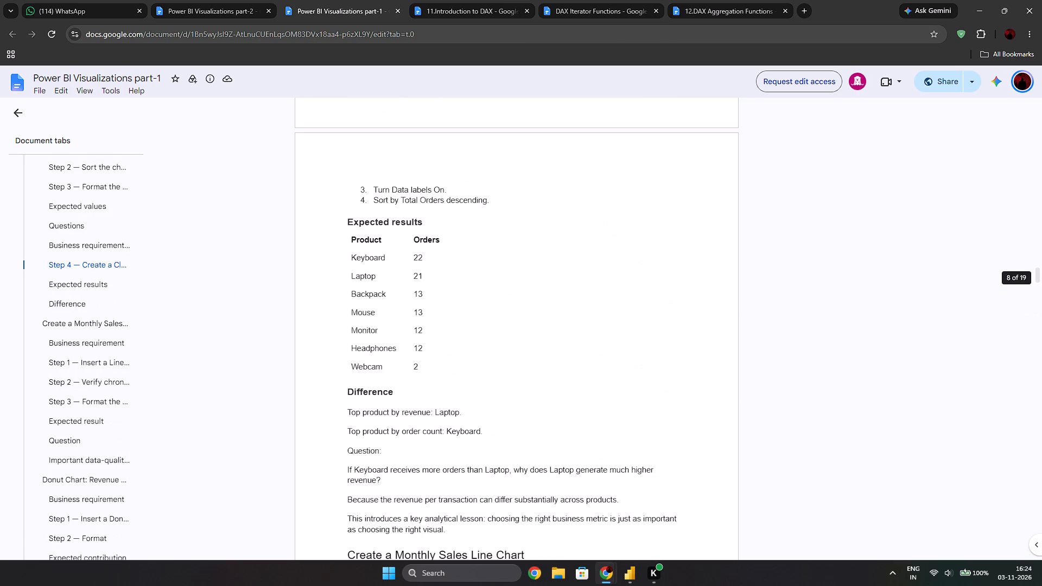
pyautogui.scroll(2, 607, 311)
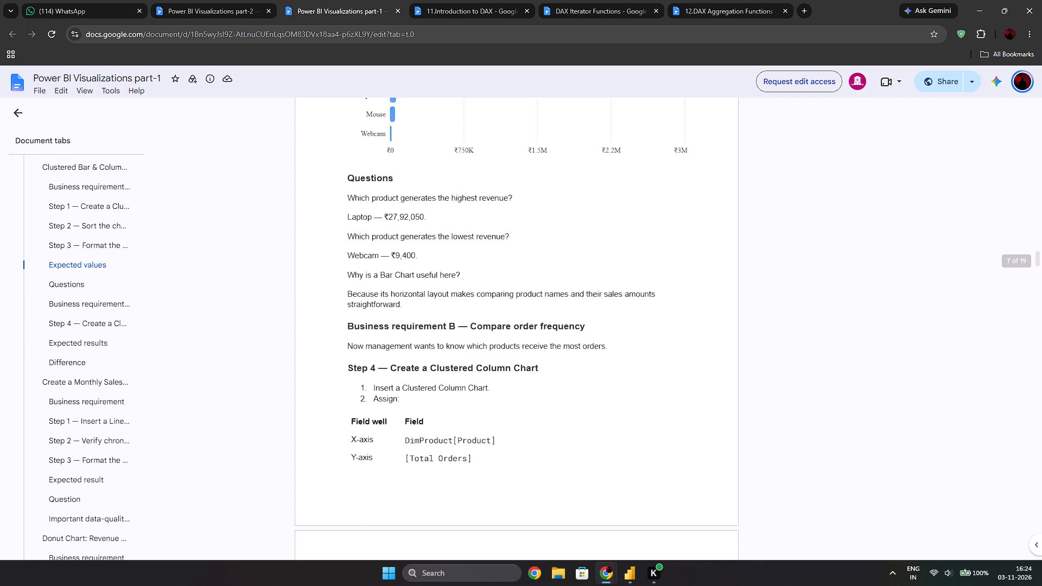
# Review the part-1 instructions from the clustered column chart through the monthly sales line chart to the donut chart's expected contribution.
pyautogui.scroll(-1, 576, 313)
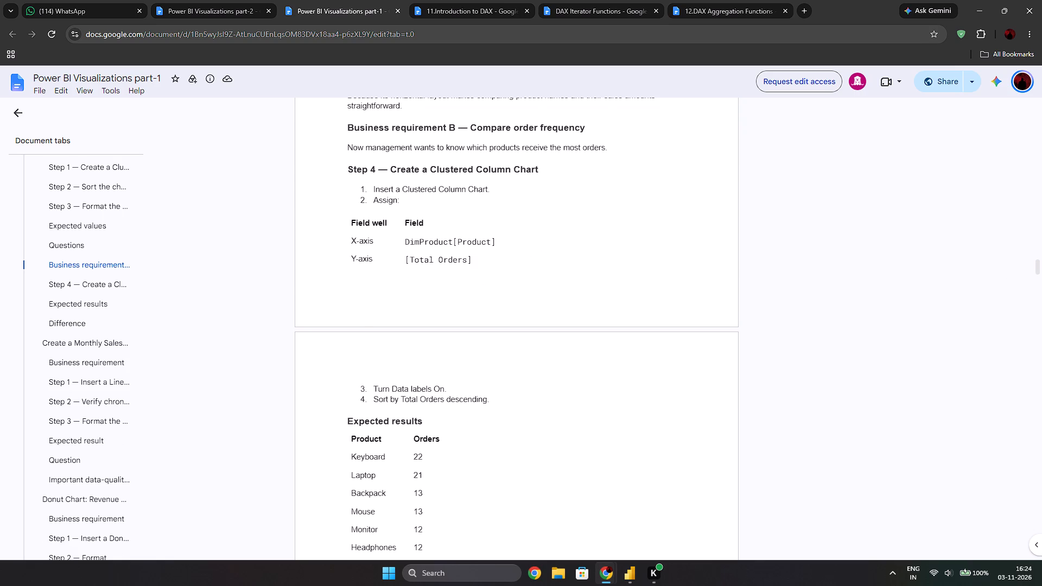
pyautogui.scroll(-3, 460, 246)
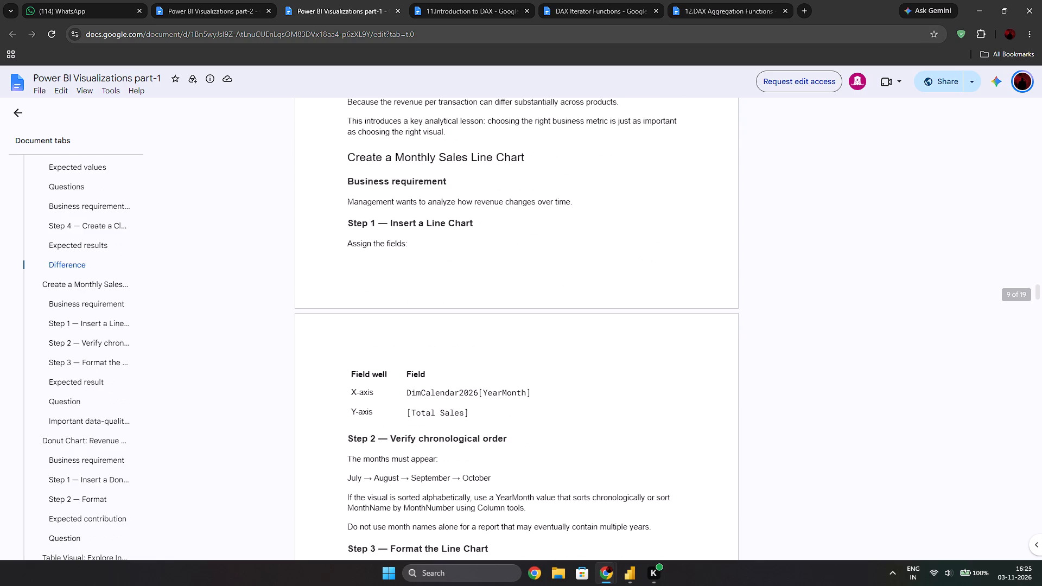
pyautogui.scroll(-1, 498, 343)
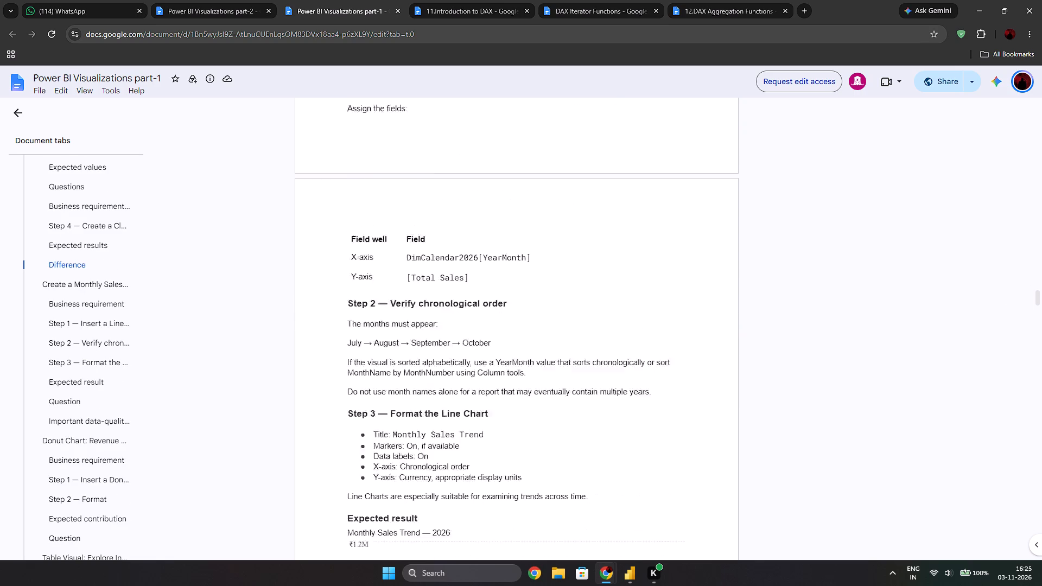
pyautogui.scroll(-7, 491, 343)
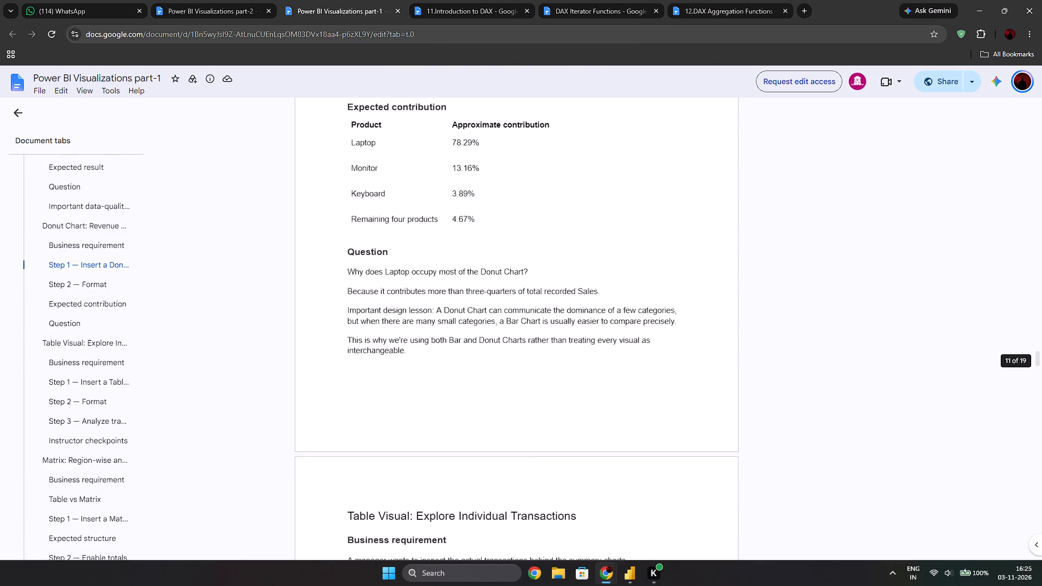
# Go back in the part-1 document to the guidance on choosing the right visual and review the recommended visuals.
pyautogui.scroll(20, 489, 347)
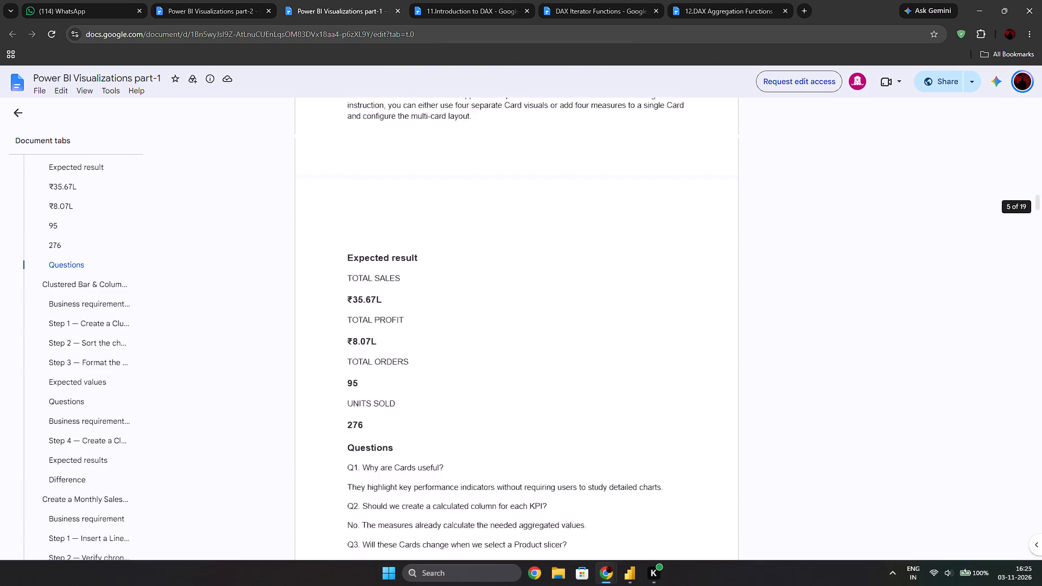
pyautogui.scroll(3, 491, 347)
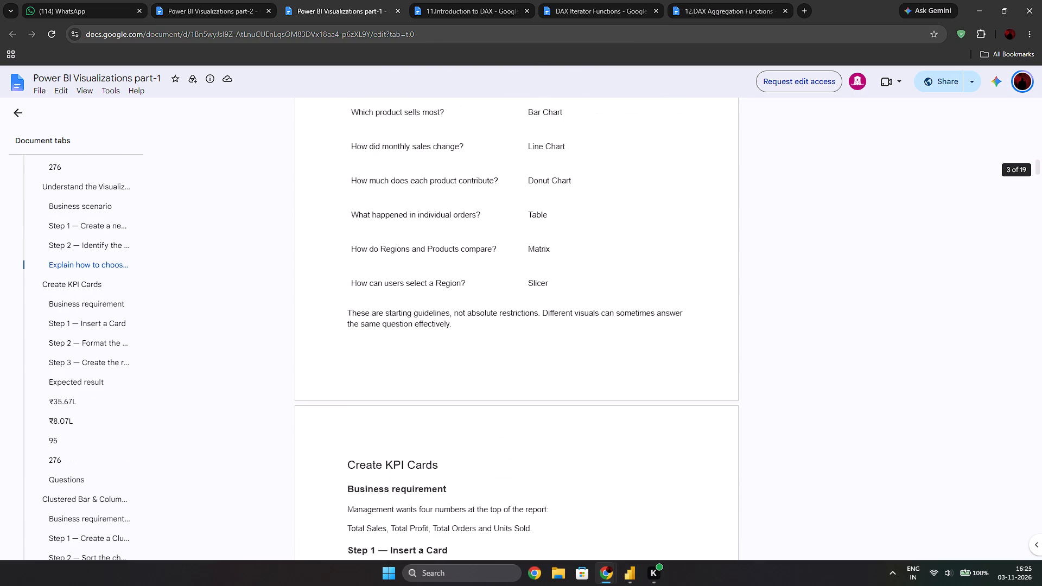
pyautogui.scroll(1, 493, 360)
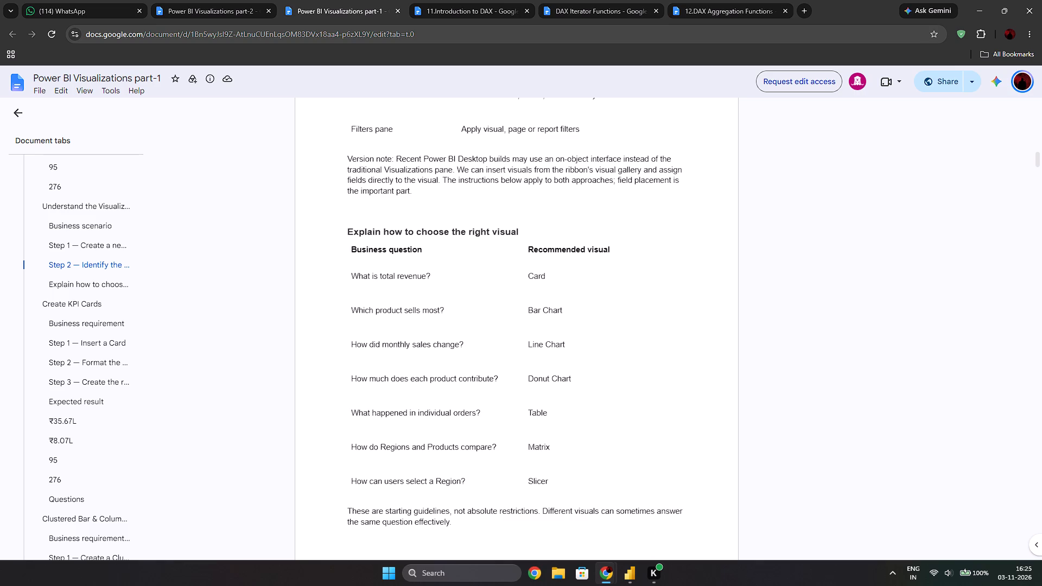
# Return to the part-2 document and read the opening steps of Advanced Slicers & Edit Interactions.
pyautogui.click(174, 0)
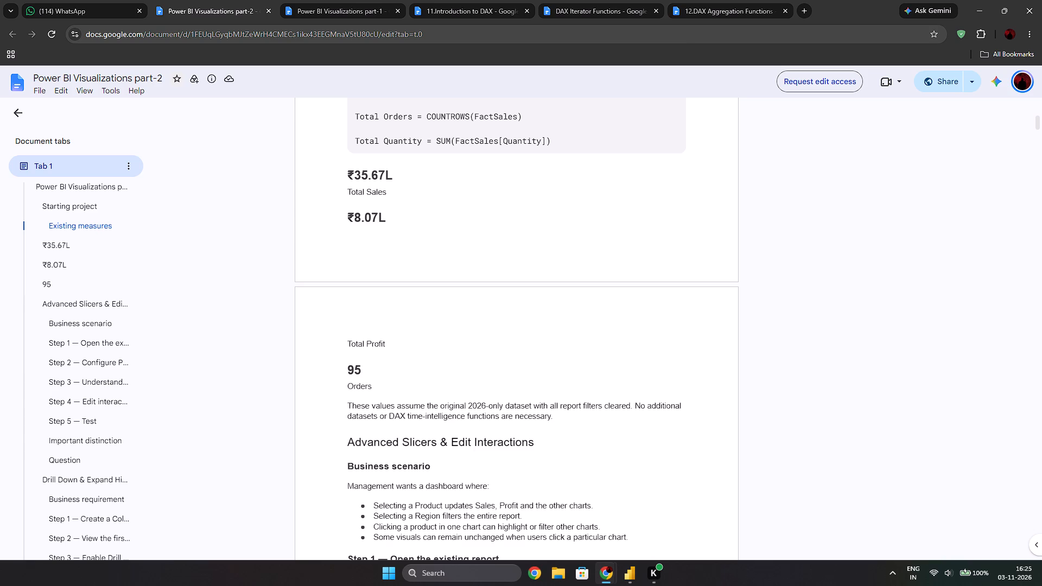
pyautogui.scroll(-1, 491, 384)
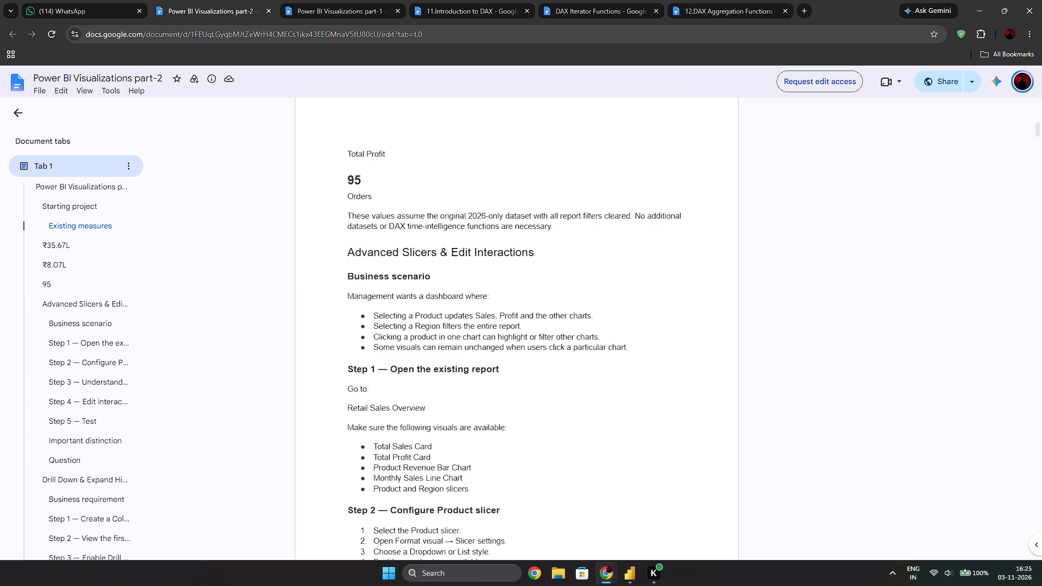
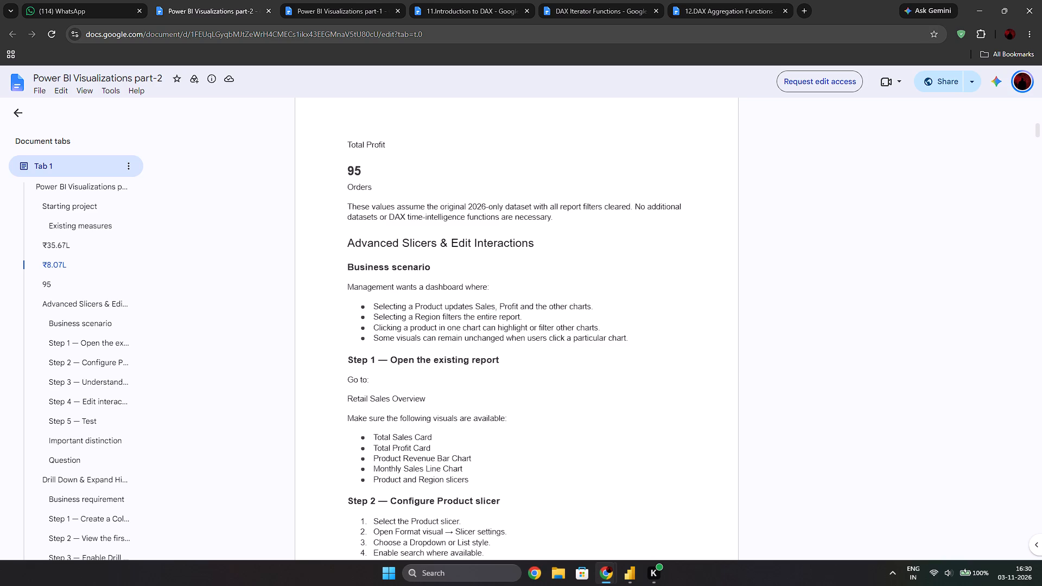
# Read Step 1 on opening the existing report and Step 2 on configuring the Product slicer in the part-2 document.
pyautogui.scroll(-1, 541, 306)
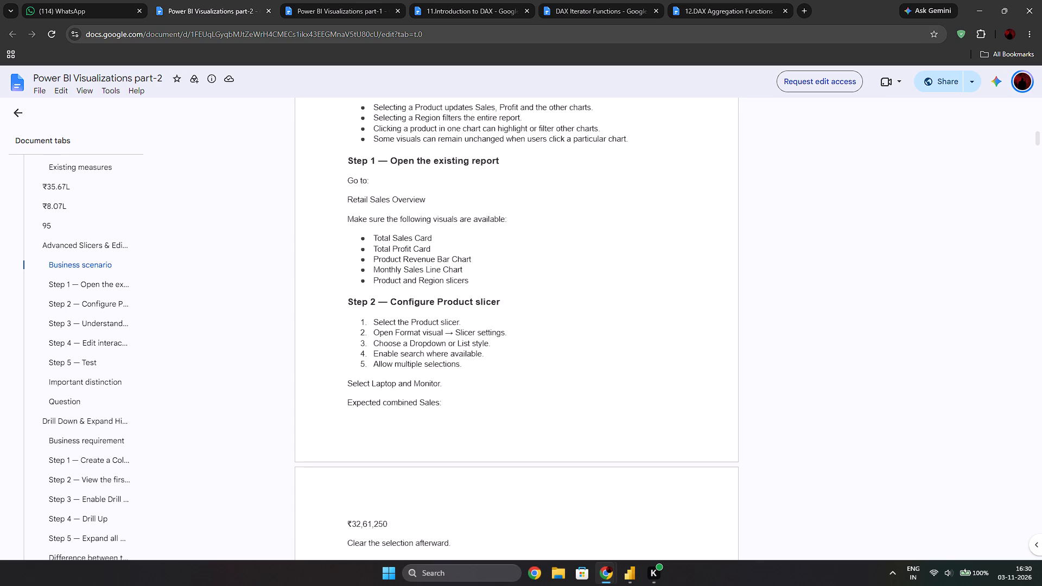
pyautogui.scroll(-1, 479, 380)
pyautogui.scroll(1, 494, 377)
# Switch to the session3 report in Power BI Desktop and open Page 2, which holds the Product slicer.
pyautogui.click(626, 575)
pyautogui.click(519, 438)
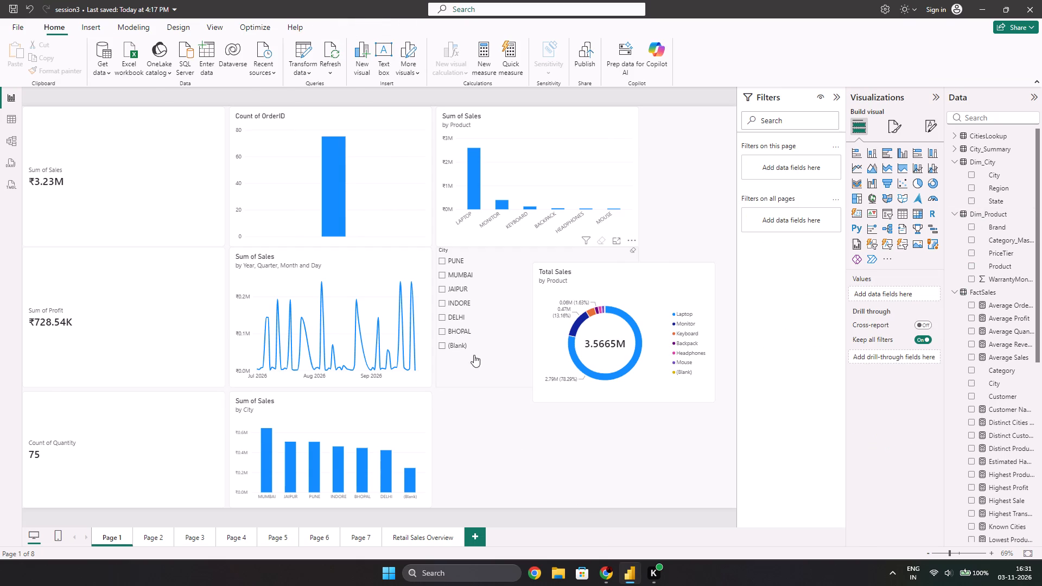
pyautogui.moveTo(495, 328); pyautogui.dragTo(493, 334)
pyautogui.click(161, 539)
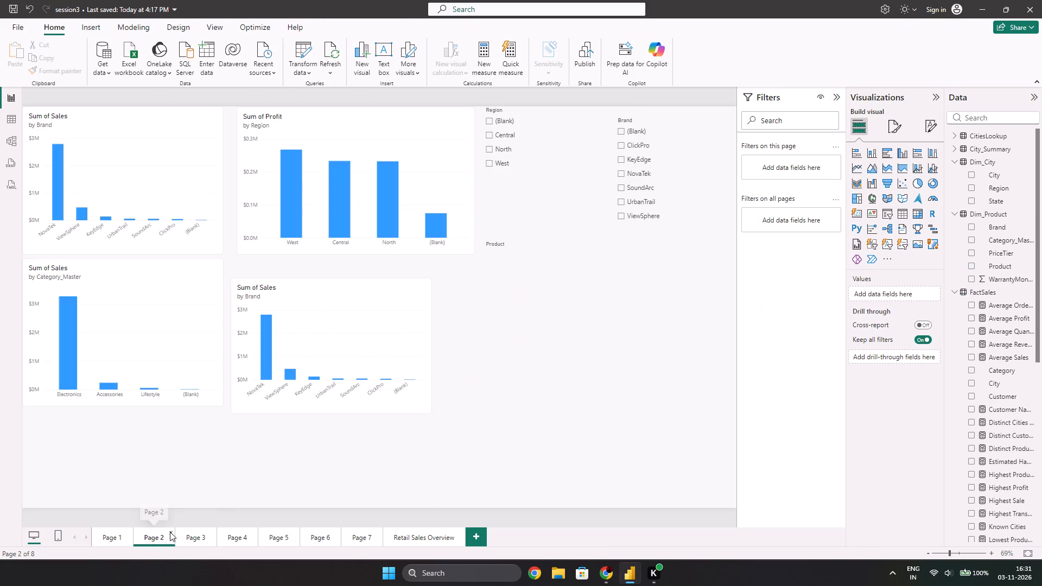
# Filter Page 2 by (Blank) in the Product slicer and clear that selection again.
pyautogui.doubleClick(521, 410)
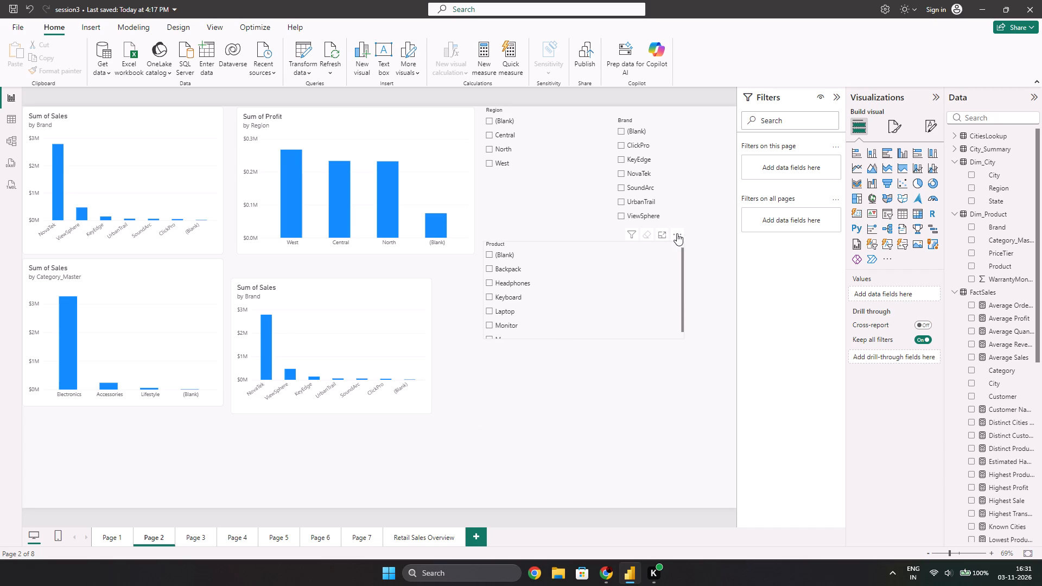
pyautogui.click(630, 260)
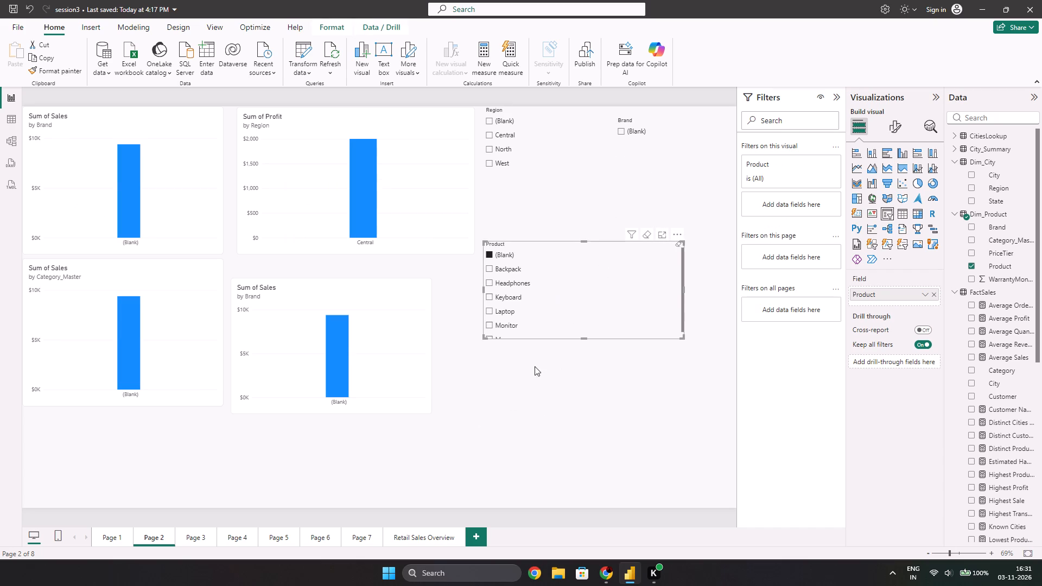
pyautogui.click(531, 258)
# Recheck the Step 2 Product slicer instructions in the part-2 document and return to the report.
pyautogui.hotkey('alt', 'Tab')
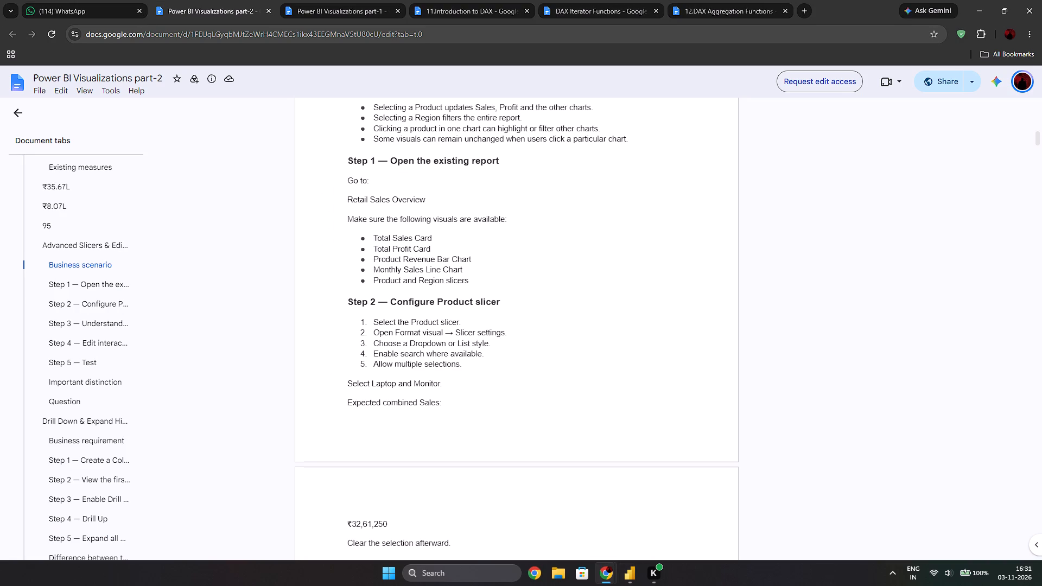
pyautogui.hotkey('alt', 'Tab')
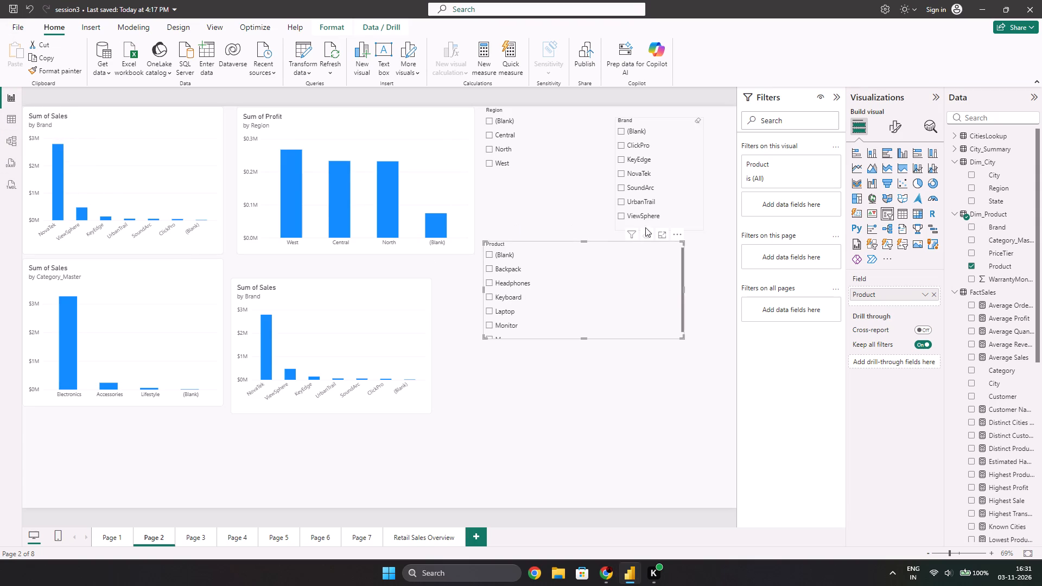
# Examine the Product slicer's additional options and context commands for slicer settings, toggling Headphones on and off.
pyautogui.click(674, 233)
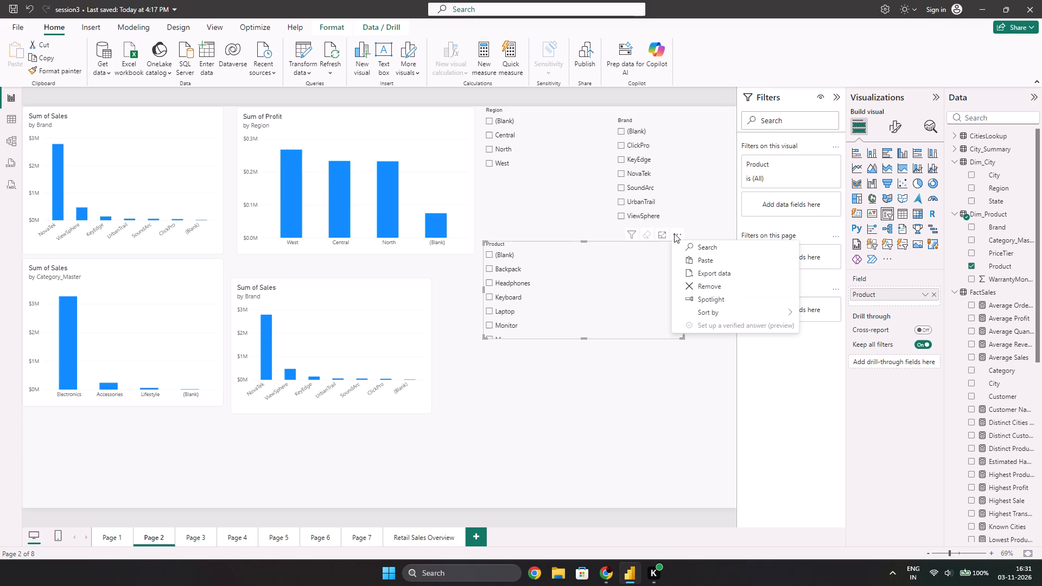
pyautogui.click(590, 281)
pyautogui.click(590, 281)
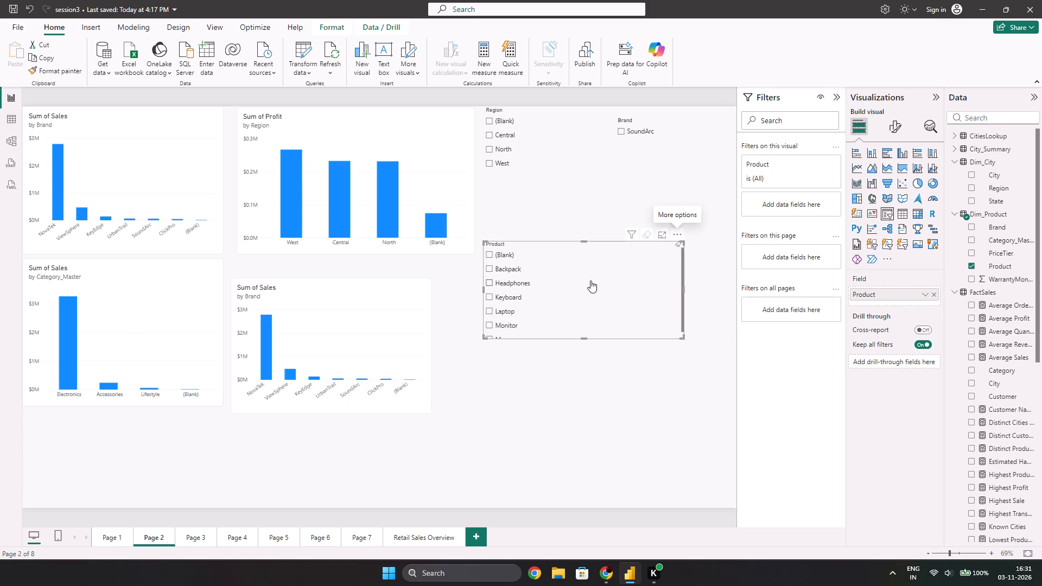
pyautogui.rightClick(603, 283)
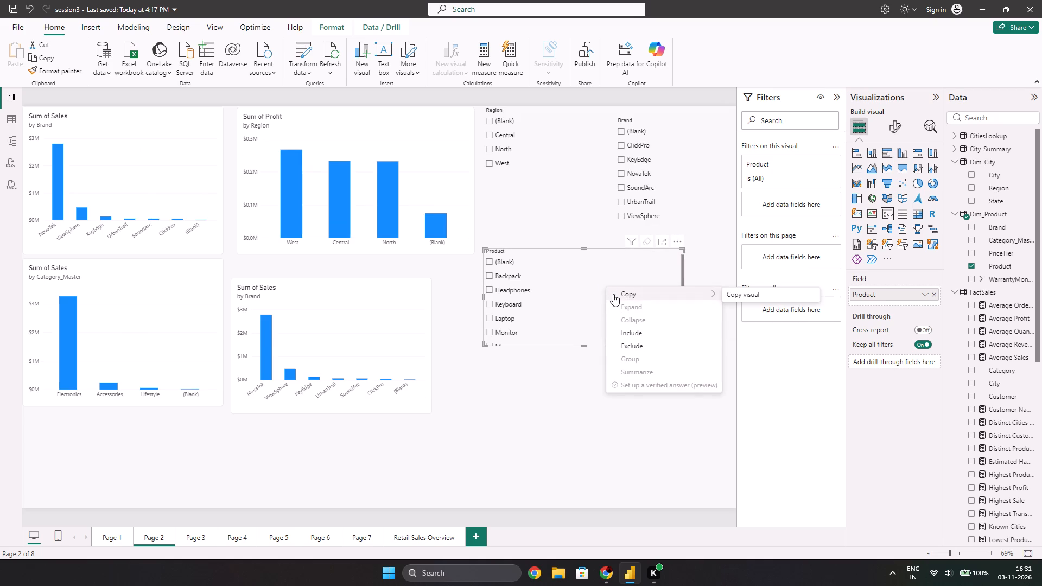
# Move the Product slicer slightly lower on Page 2 and clear its product selection.
pyautogui.click(556, 342)
pyautogui.moveTo(533, 307); pyautogui.dragTo(535, 322)
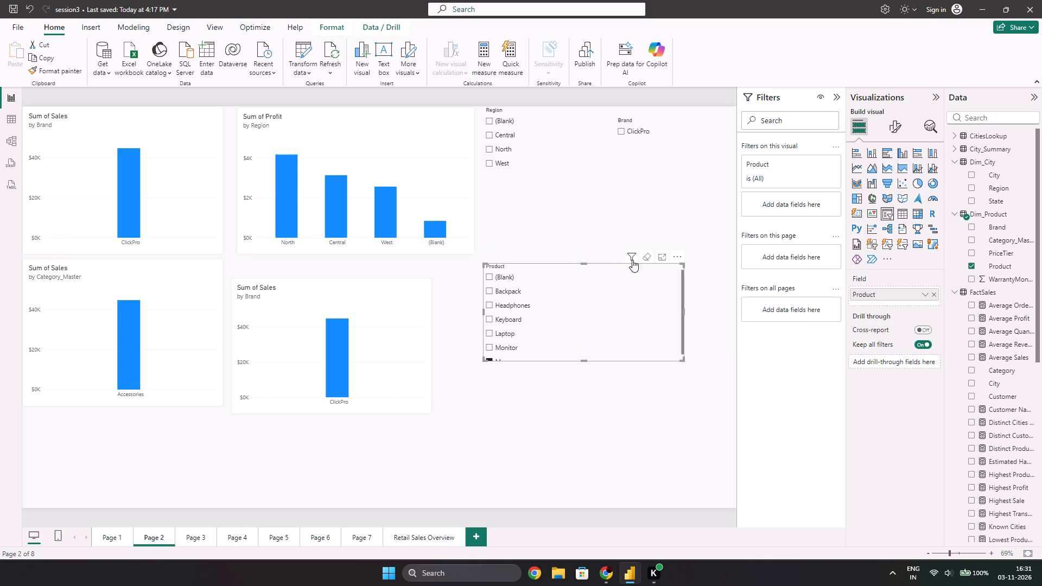
pyautogui.click(645, 260)
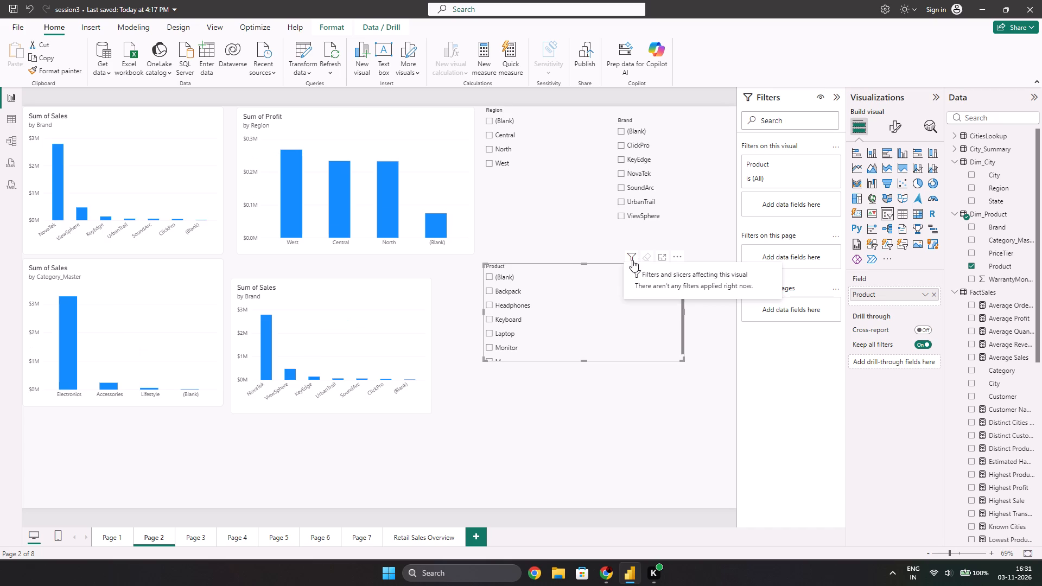
# Check the Product slicer's additional options again and switch back to the part-2 document for the slicer instructions.
pyautogui.click(674, 260)
pyautogui.hotkey('alt', 'Tab')
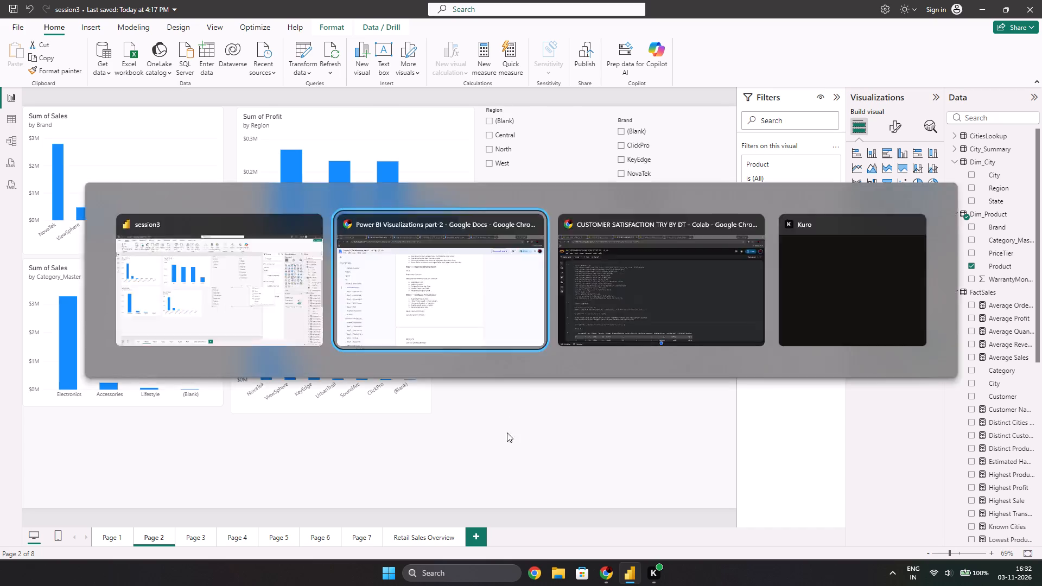
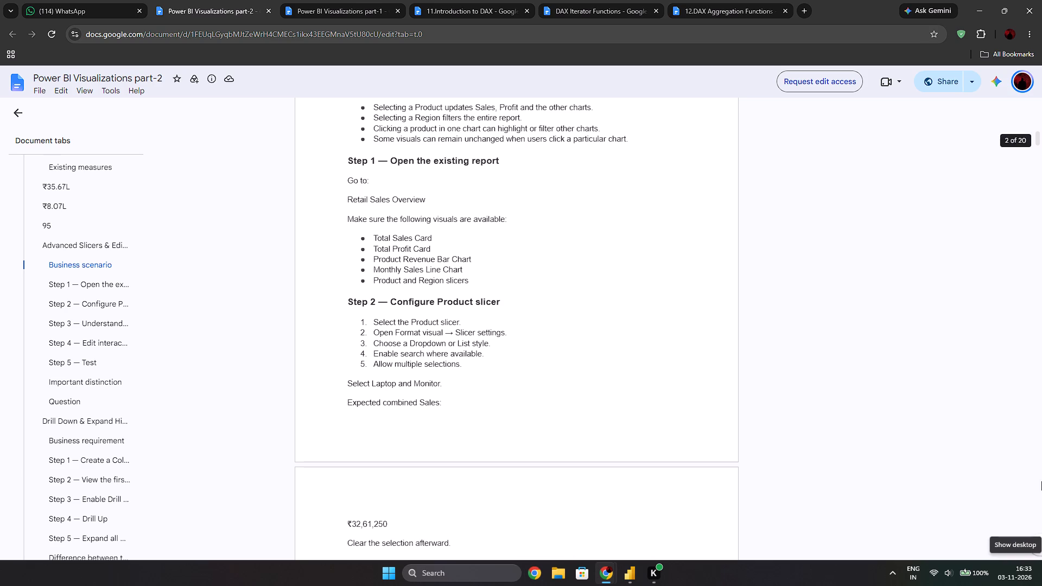
# Search the web for "bias variance tradeoff" in a new browser tab.
pyautogui.click(804, 15)
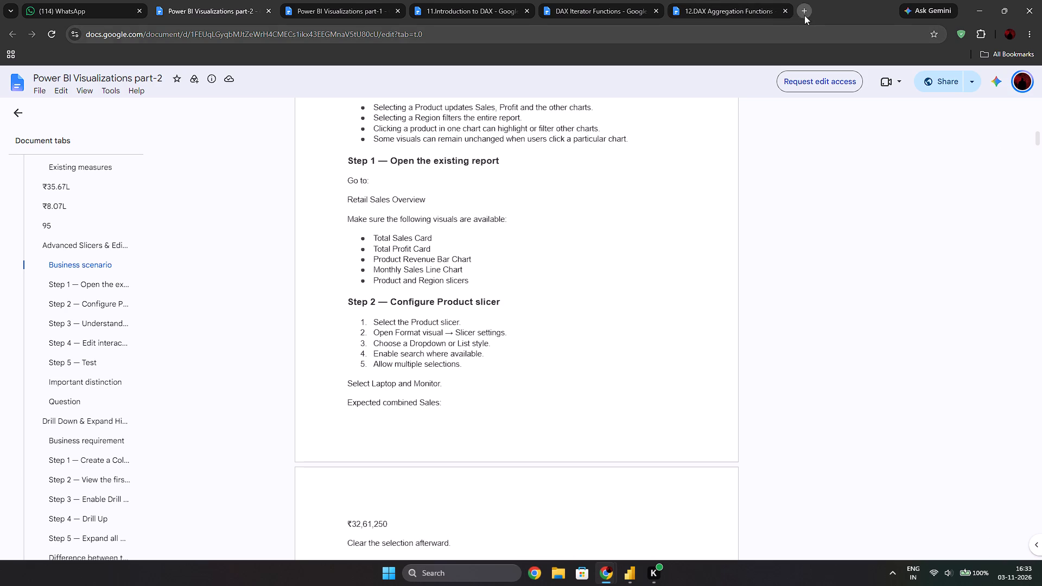
pyautogui.write('bia')
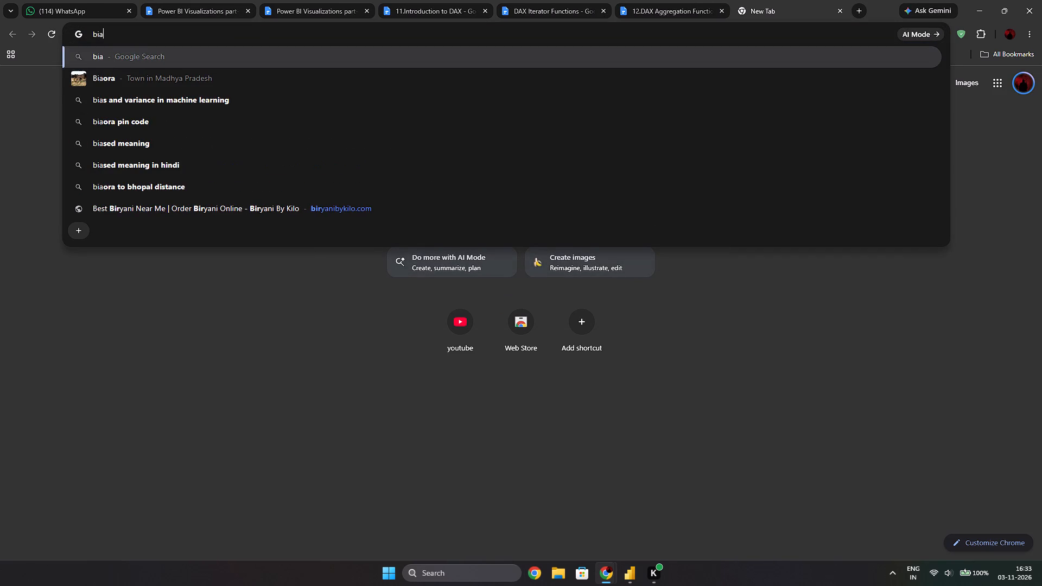
pyautogui.press('BackSpace')
pyautogui.press('BackSpace')
pyautogui.write('ais')
pyautogui.press('space')
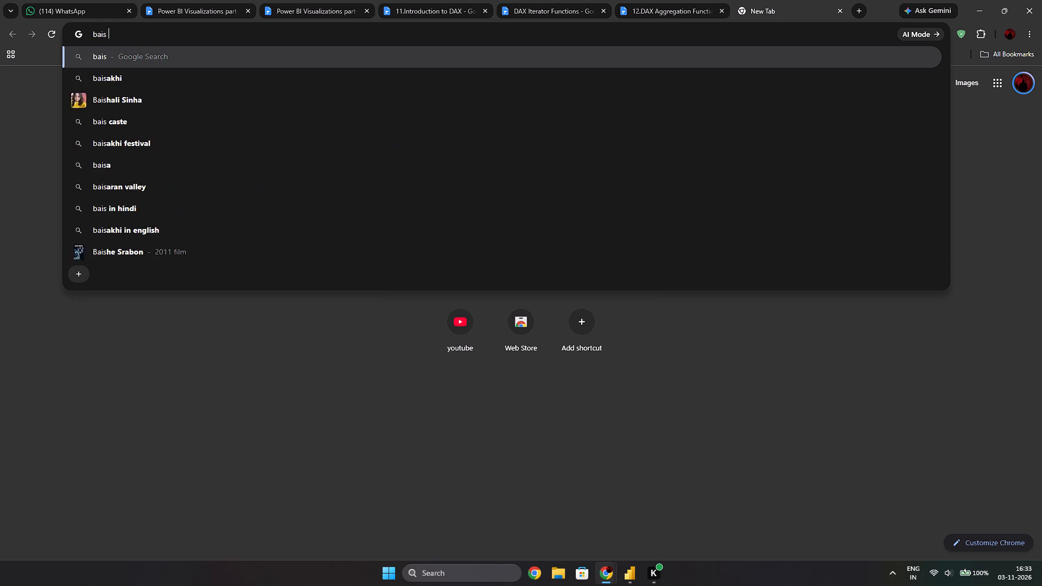
pyautogui.write('varience')
pyautogui.press('Down')
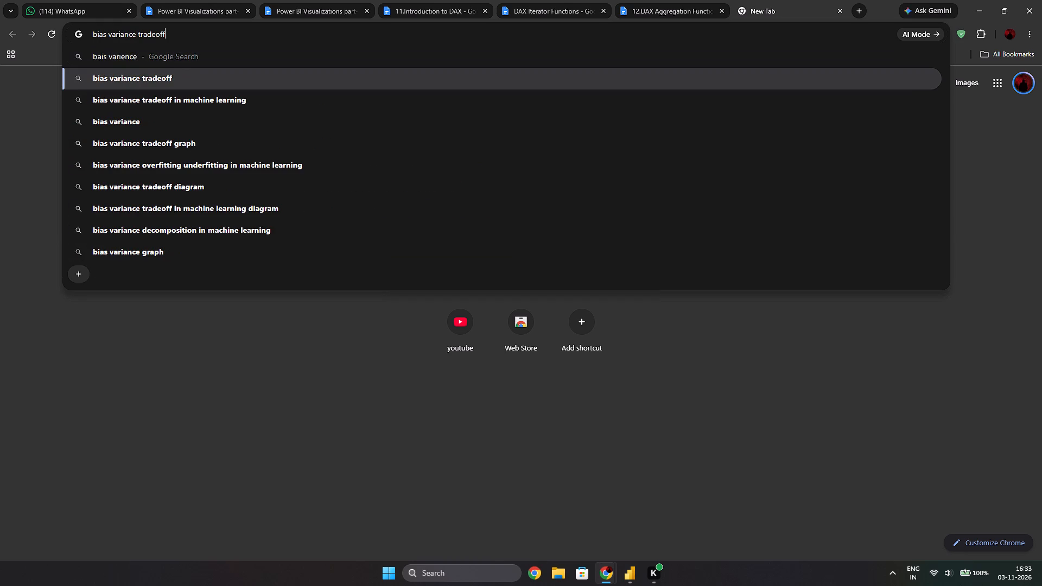
pyautogui.press('Return')
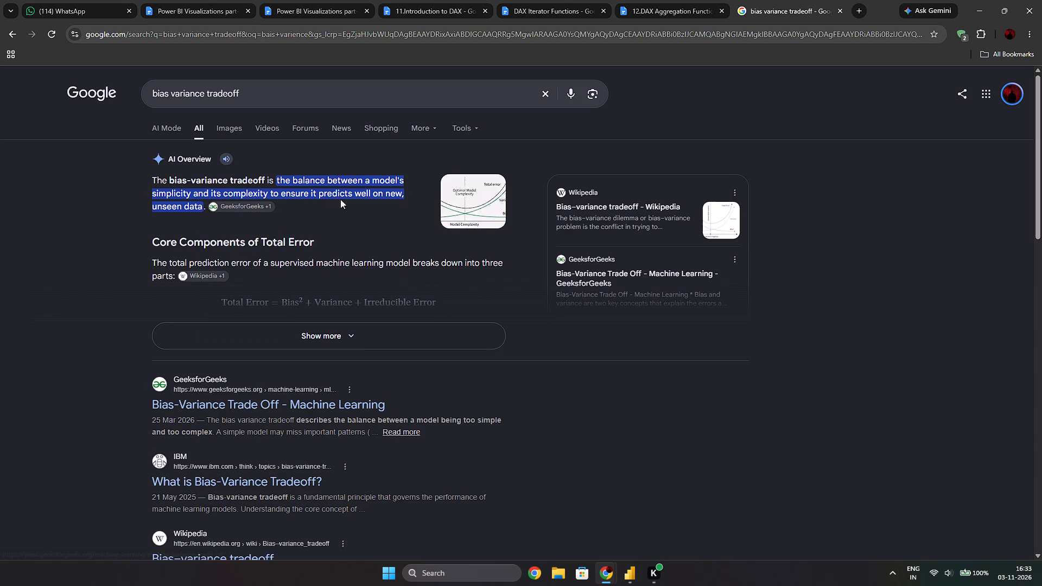
# Examine the bias-variance diagram and the full AI overview of the tradeoff in the search results.
pyautogui.click(469, 199)
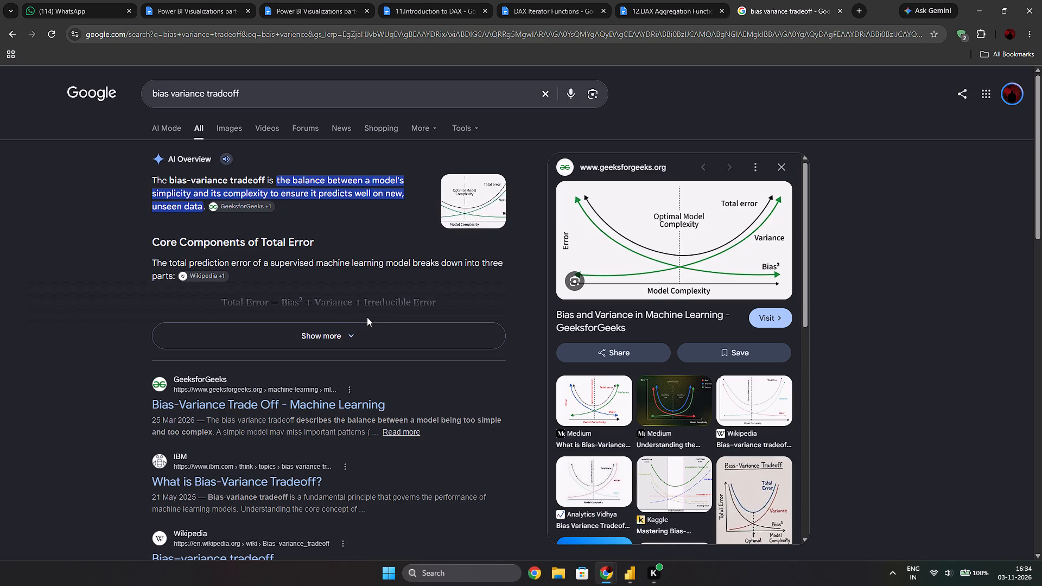
pyautogui.click(358, 336)
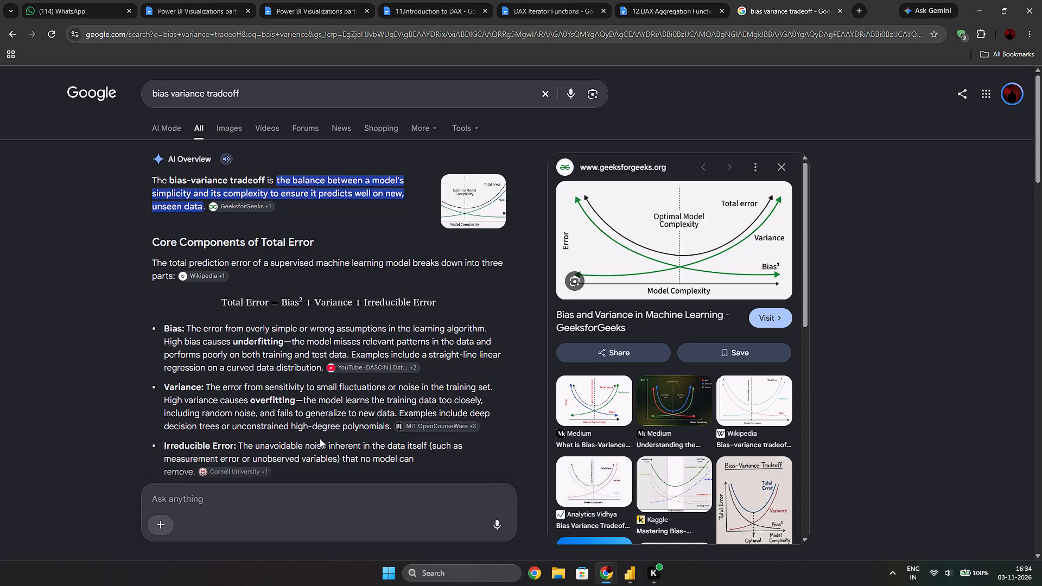
pyautogui.scroll(-1, 320, 438)
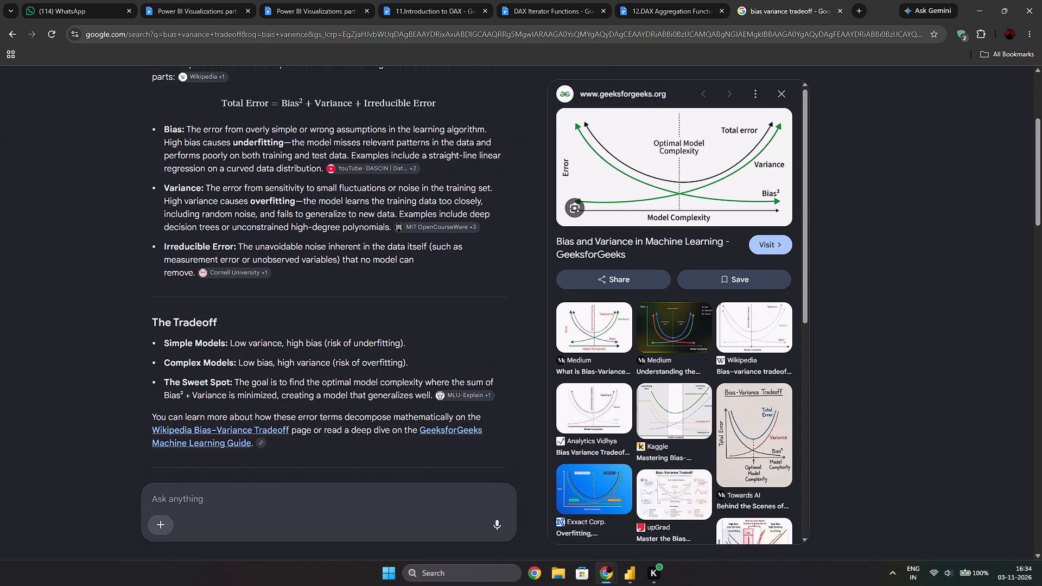
pyautogui.scroll(2, 430, 400)
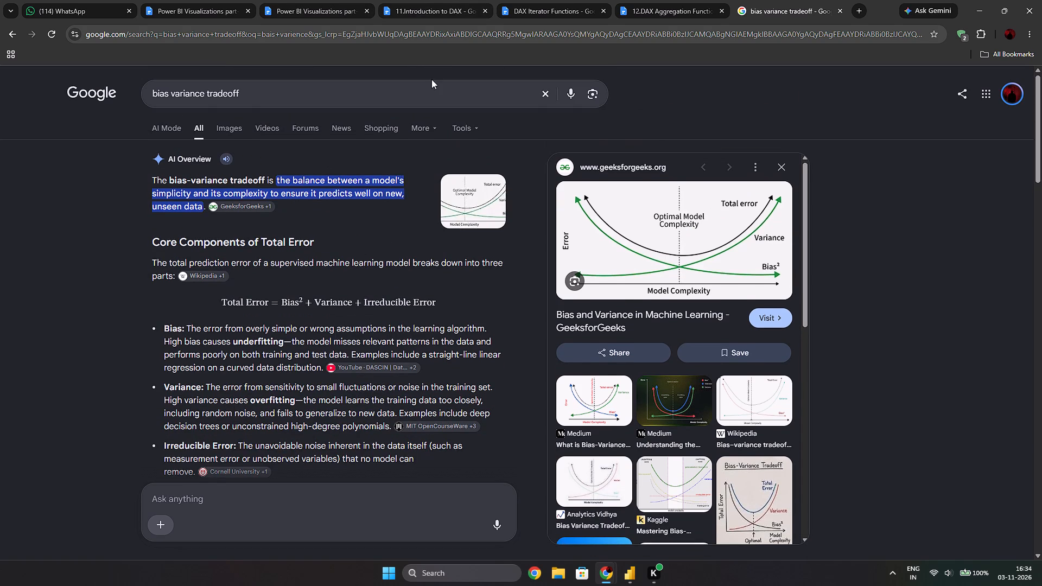
pyautogui.click(424, 0)
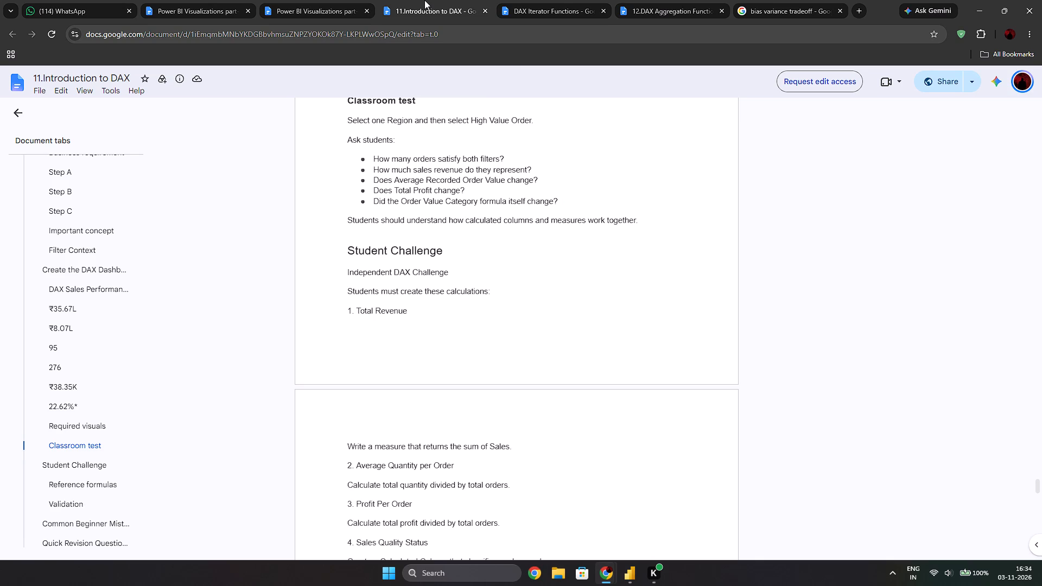
pyautogui.click(762, 0)
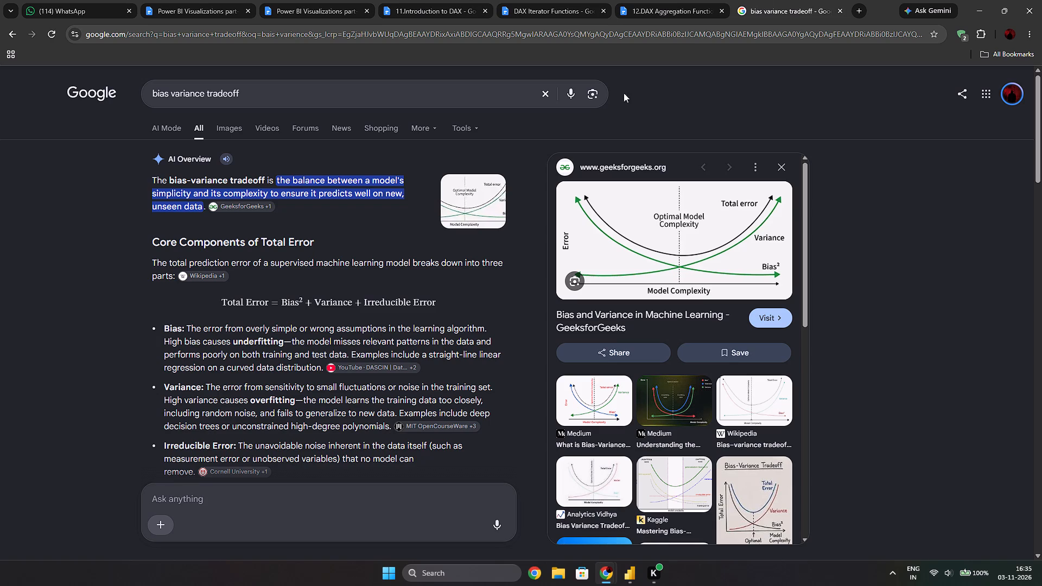
# View the GeeksforGeeks article Bias and Variance in Machine Learning without signing in, and return to the Power BI Visualizations part-2 document.
pyautogui.click(673, 251)
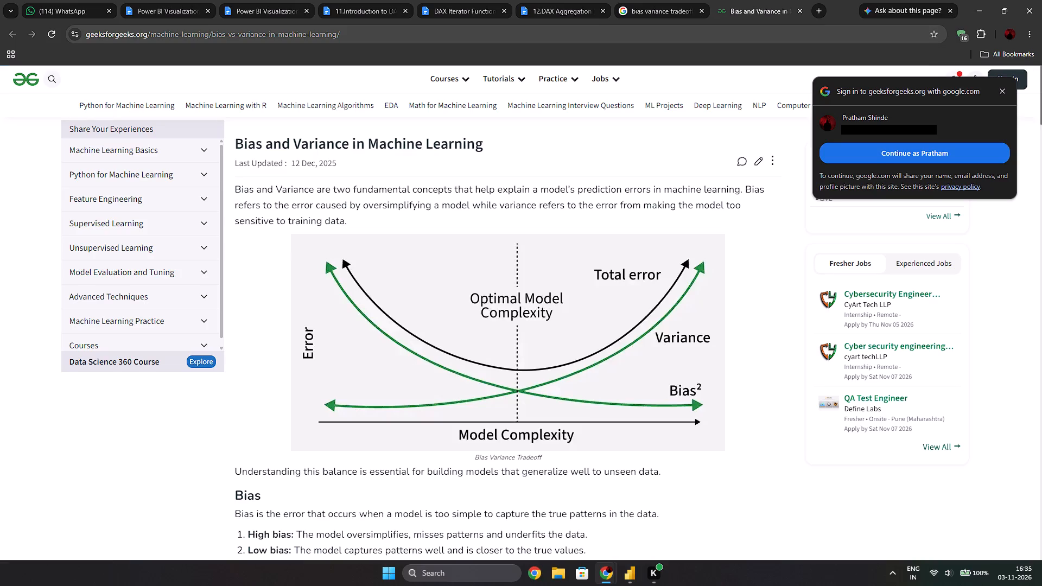
pyautogui.click(1009, 89)
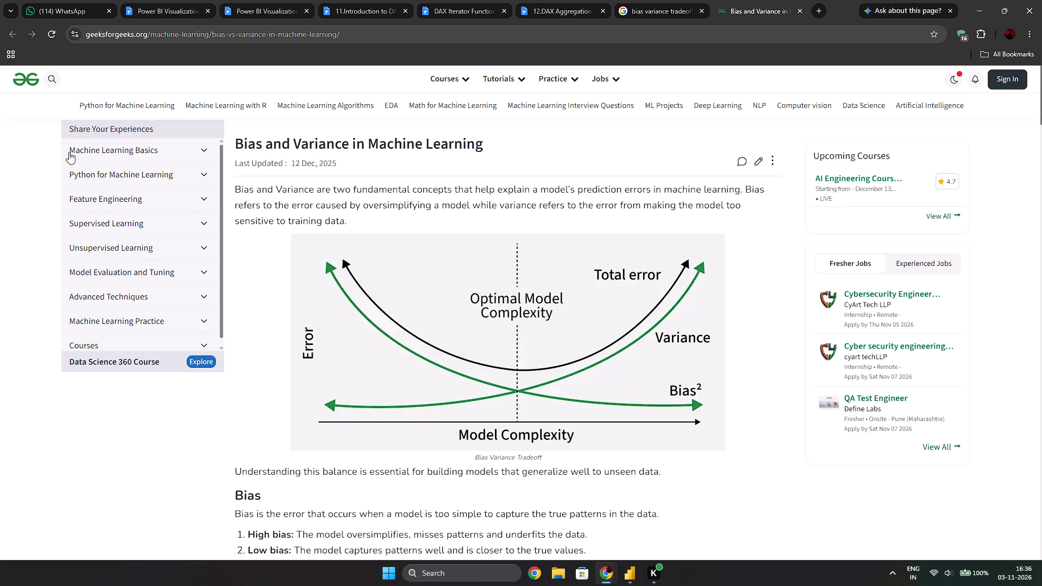
pyautogui.click(641, 2)
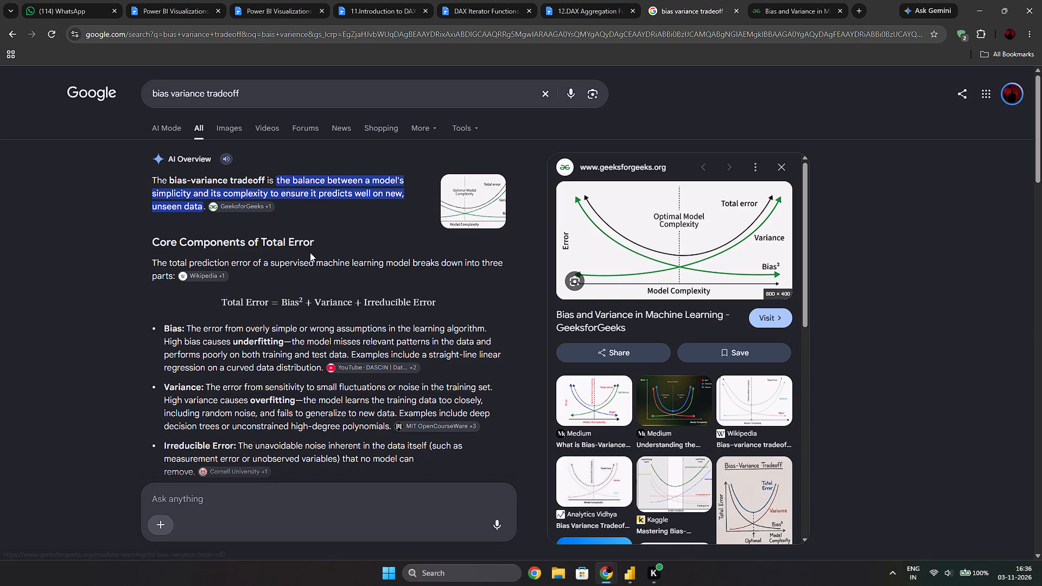
pyautogui.click(179, 0)
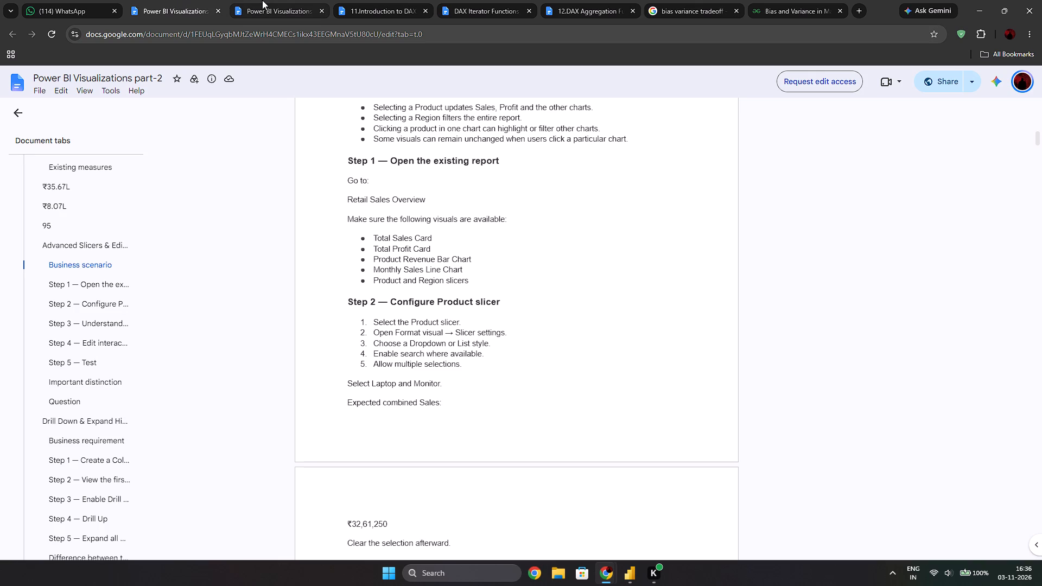
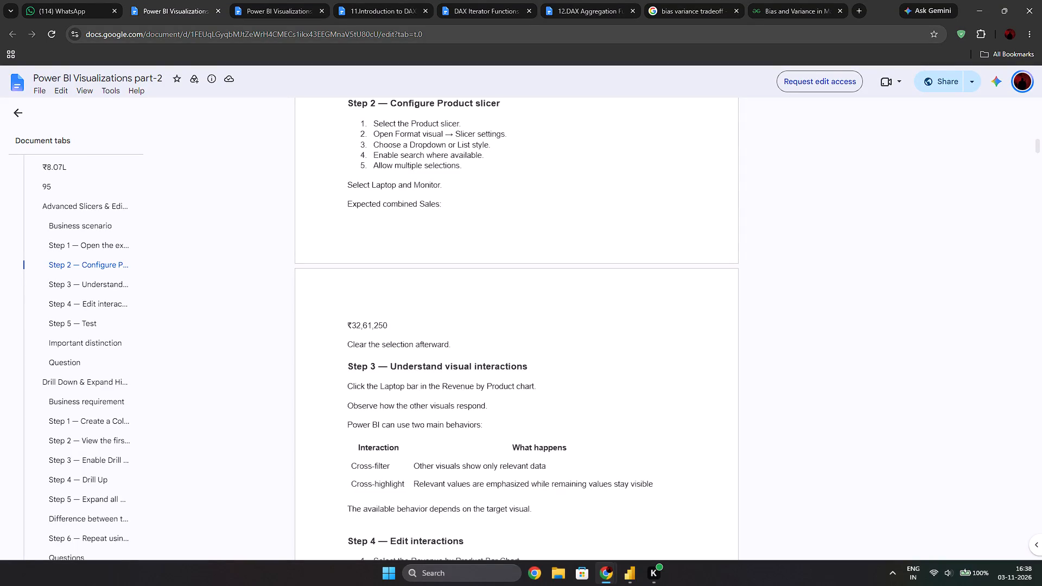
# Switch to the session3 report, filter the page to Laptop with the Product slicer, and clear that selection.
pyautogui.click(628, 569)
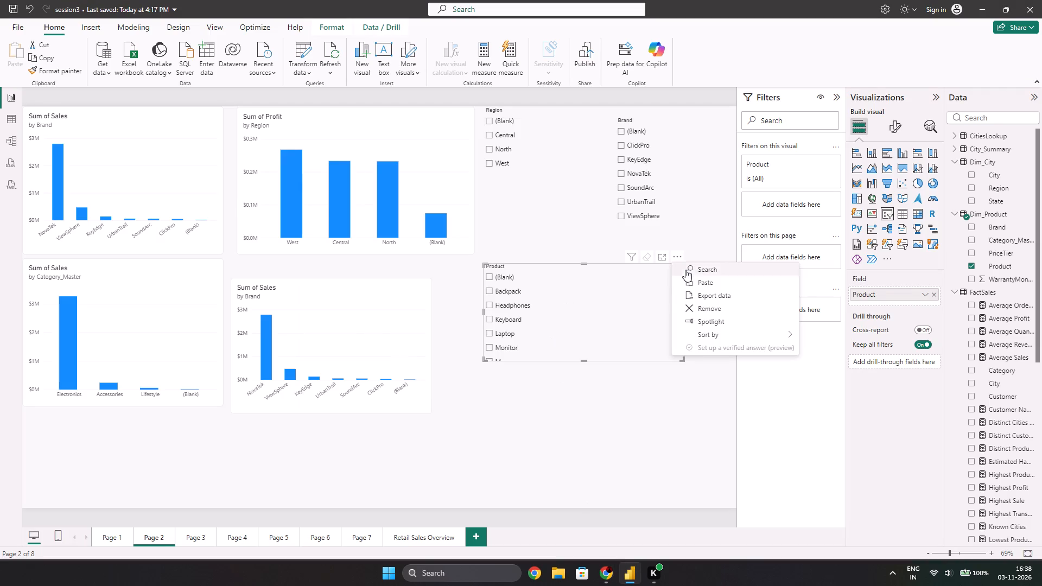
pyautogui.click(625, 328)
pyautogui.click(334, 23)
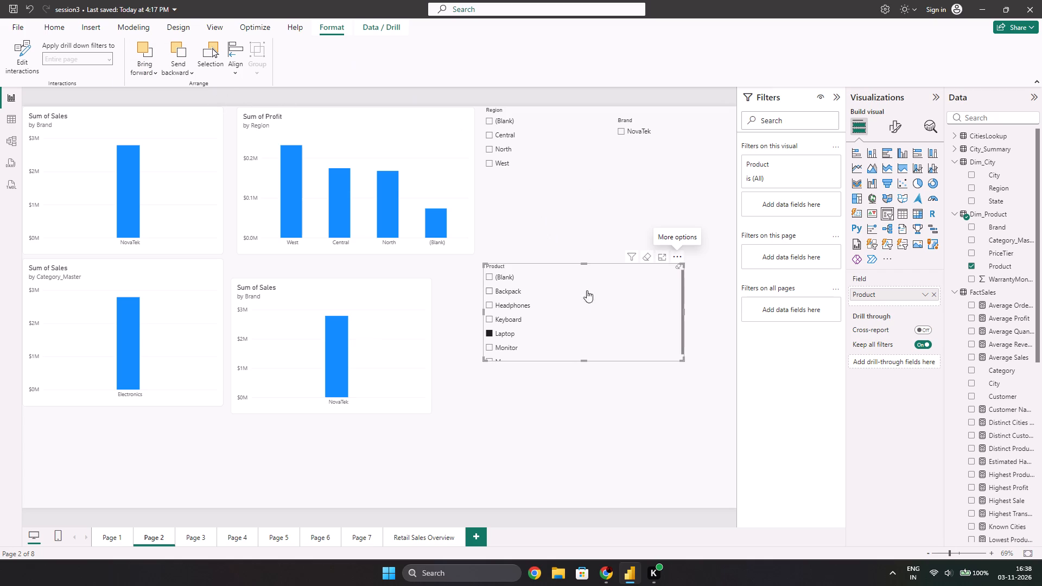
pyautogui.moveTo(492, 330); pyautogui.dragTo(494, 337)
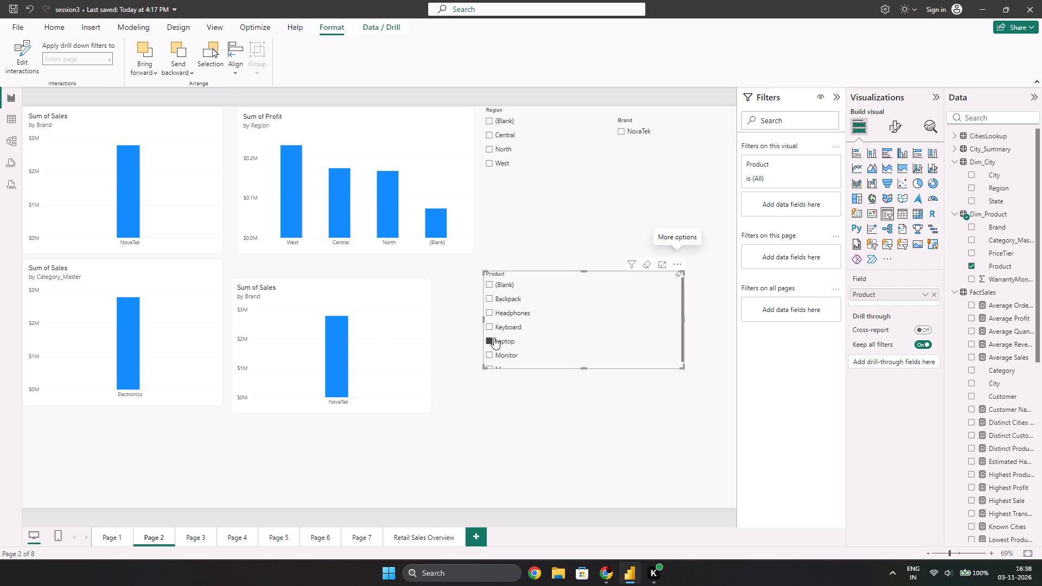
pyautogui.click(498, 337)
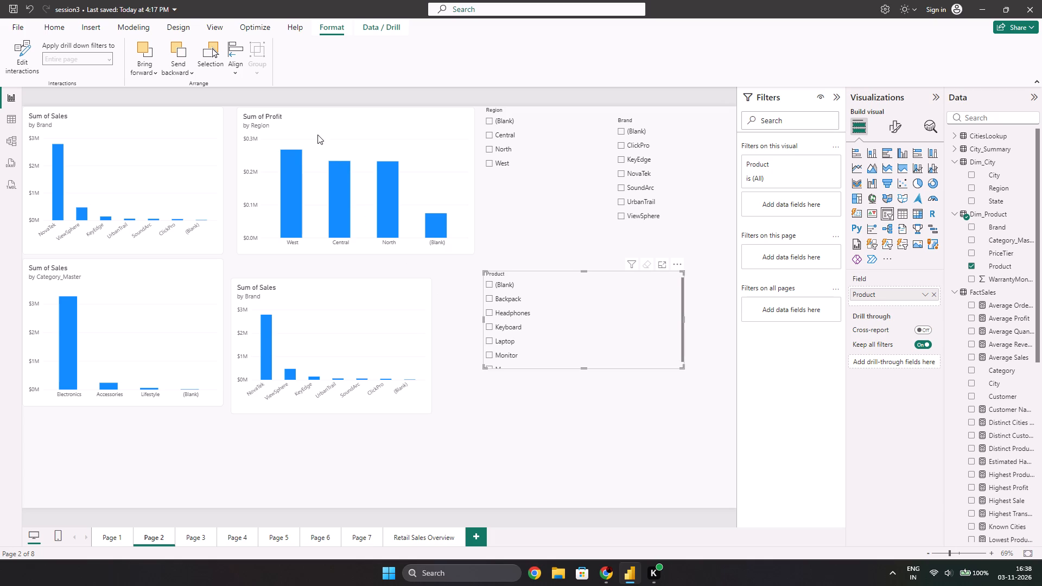
# Turn on Edit interactions for the Product slicer on Page 2, checking the exercise document for the instructions.
pyautogui.hotkey('alt', 'Tab')
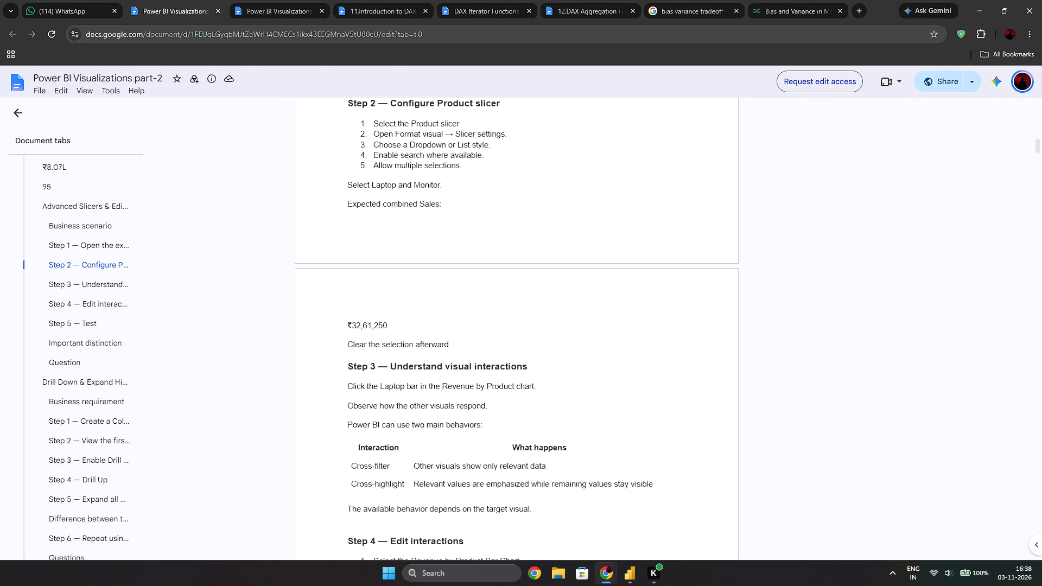
pyautogui.hotkey('alt', 'Tab')
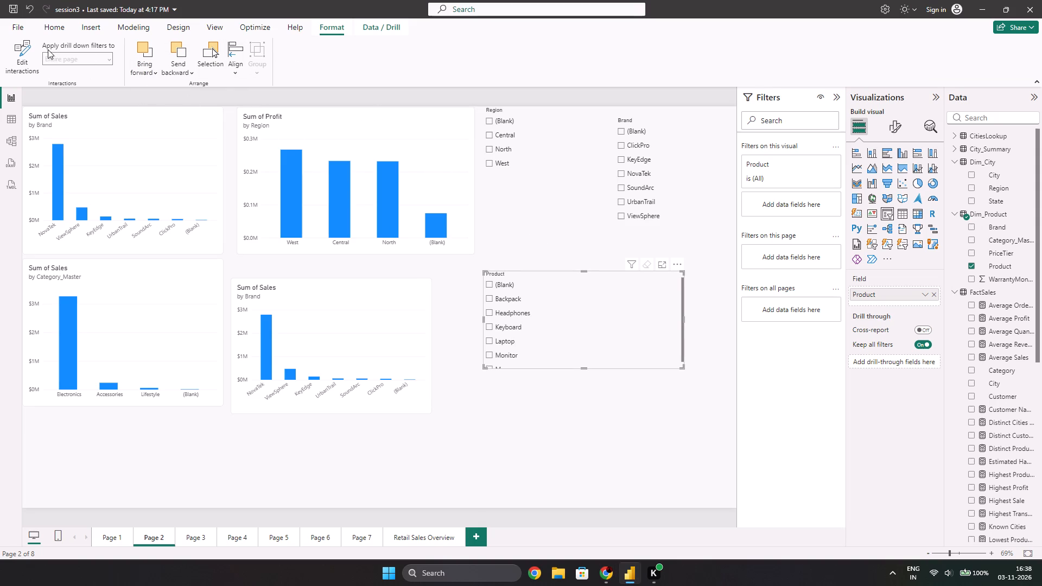
pyautogui.click(103, 60)
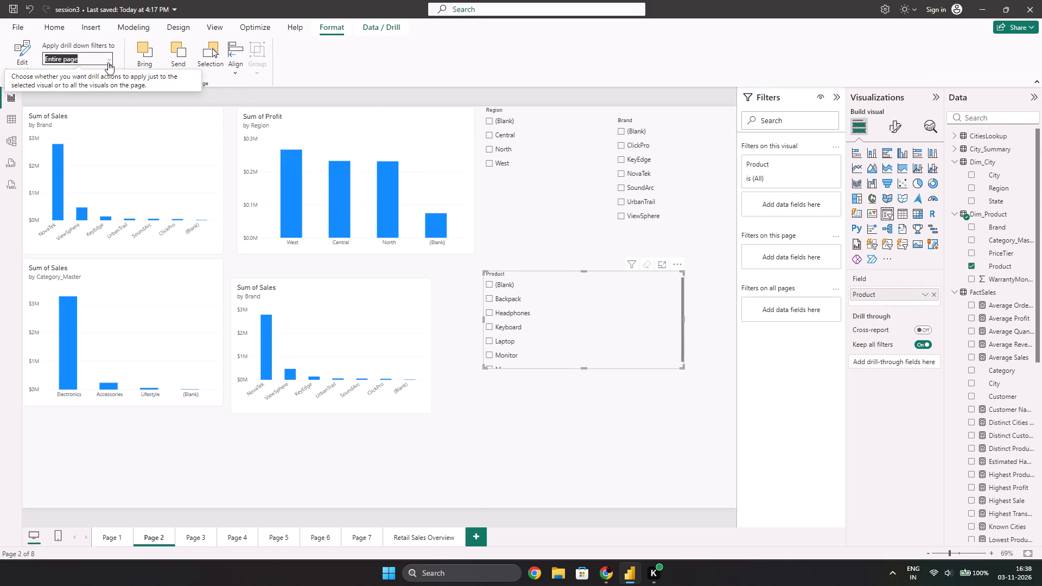
pyautogui.click(110, 62)
pyautogui.doubleClick(110, 62)
pyautogui.click(29, 55)
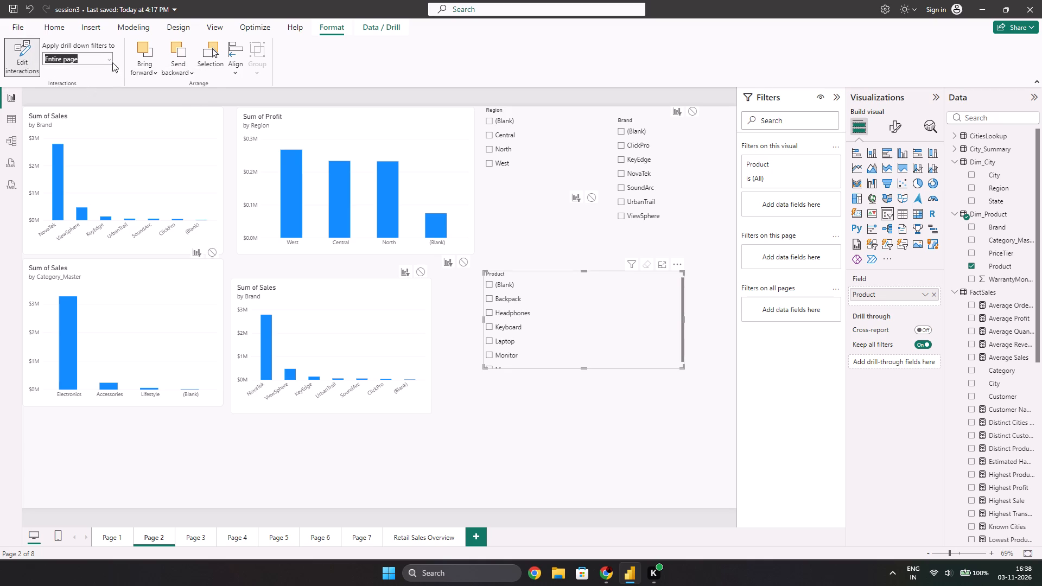
pyautogui.moveTo(105, 55); pyautogui.dragTo(99, 55)
pyautogui.click(97, 56)
pyautogui.moveTo(97, 56); pyautogui.dragTo(68, 60)
pyautogui.hotkey('alt', 'Tab')
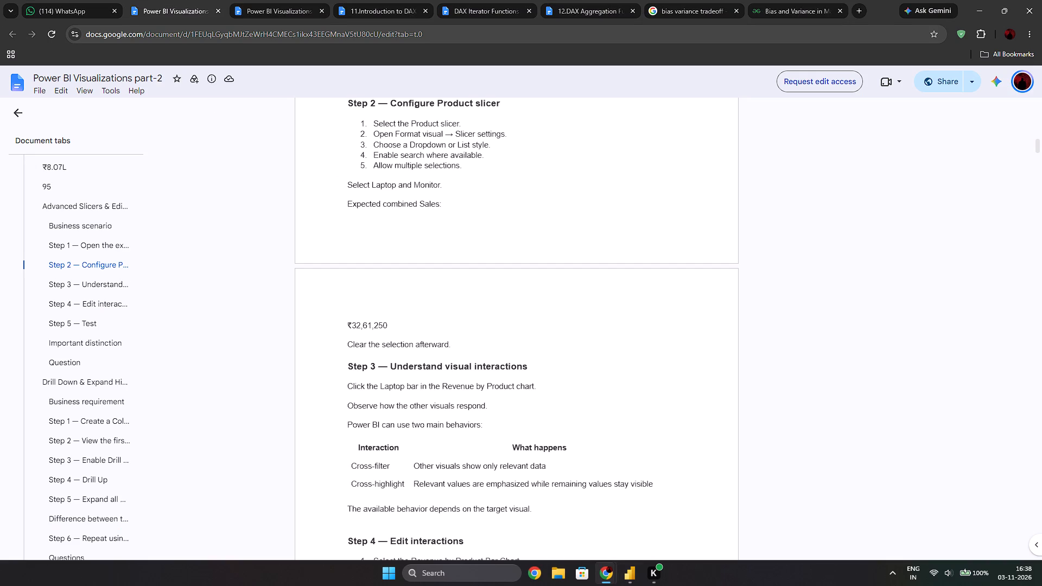
pyautogui.hotkey('alt', 'Tab')
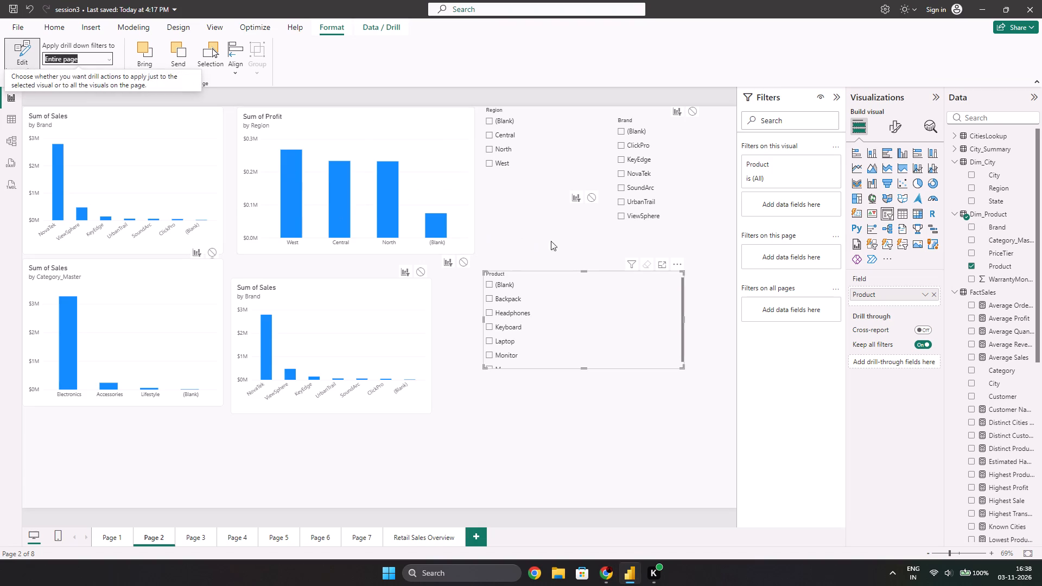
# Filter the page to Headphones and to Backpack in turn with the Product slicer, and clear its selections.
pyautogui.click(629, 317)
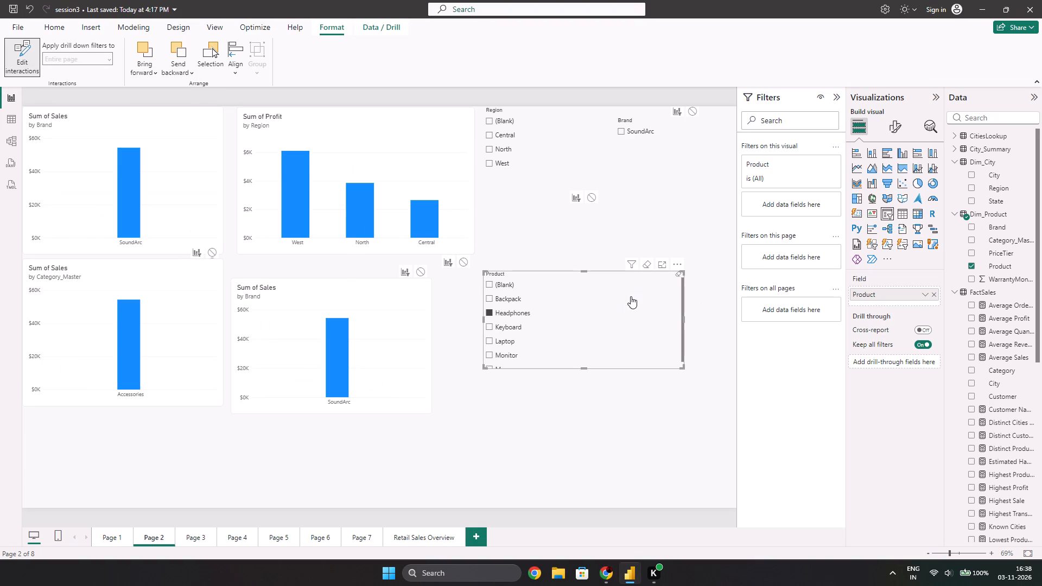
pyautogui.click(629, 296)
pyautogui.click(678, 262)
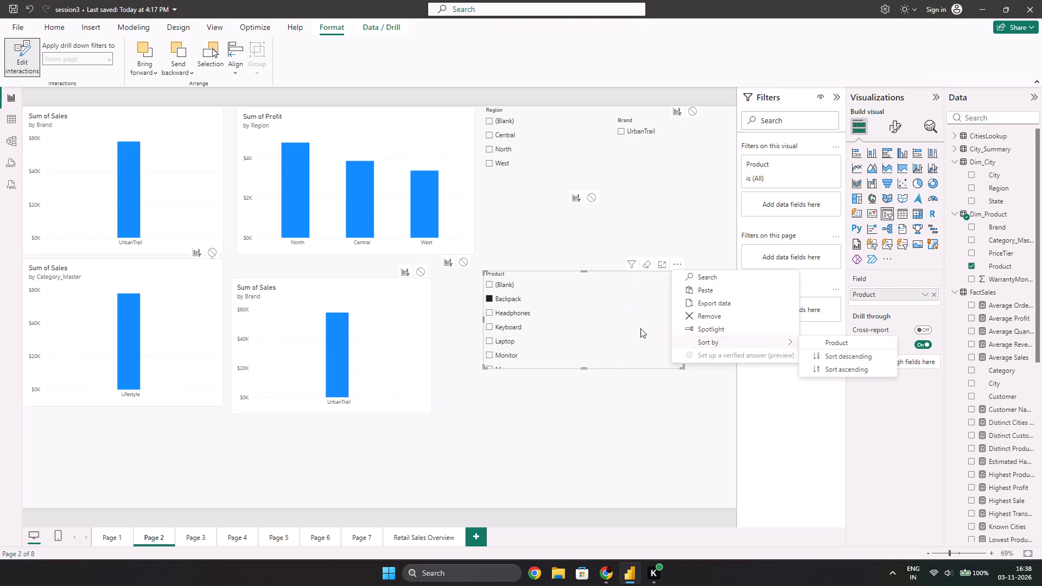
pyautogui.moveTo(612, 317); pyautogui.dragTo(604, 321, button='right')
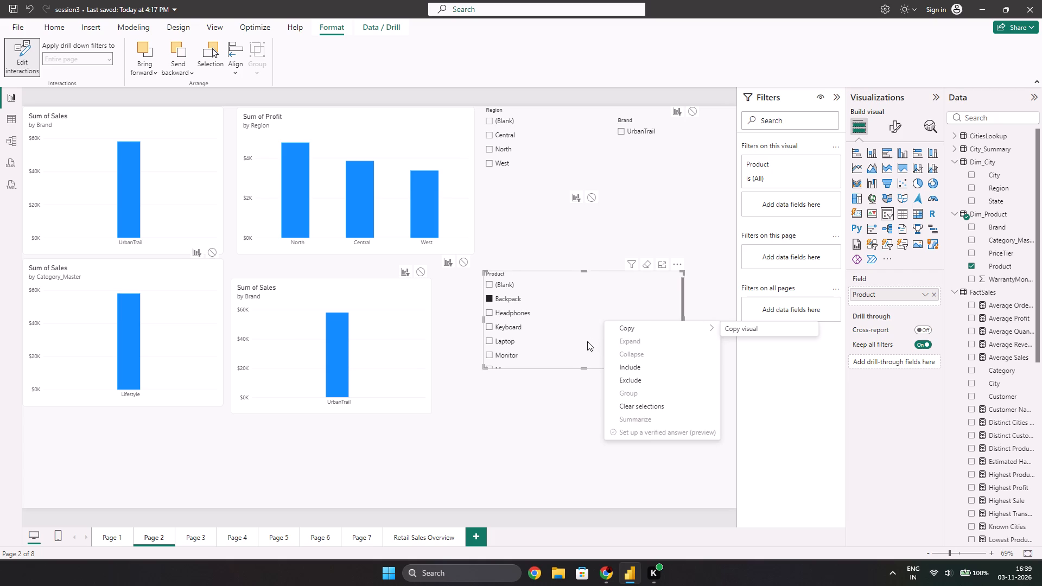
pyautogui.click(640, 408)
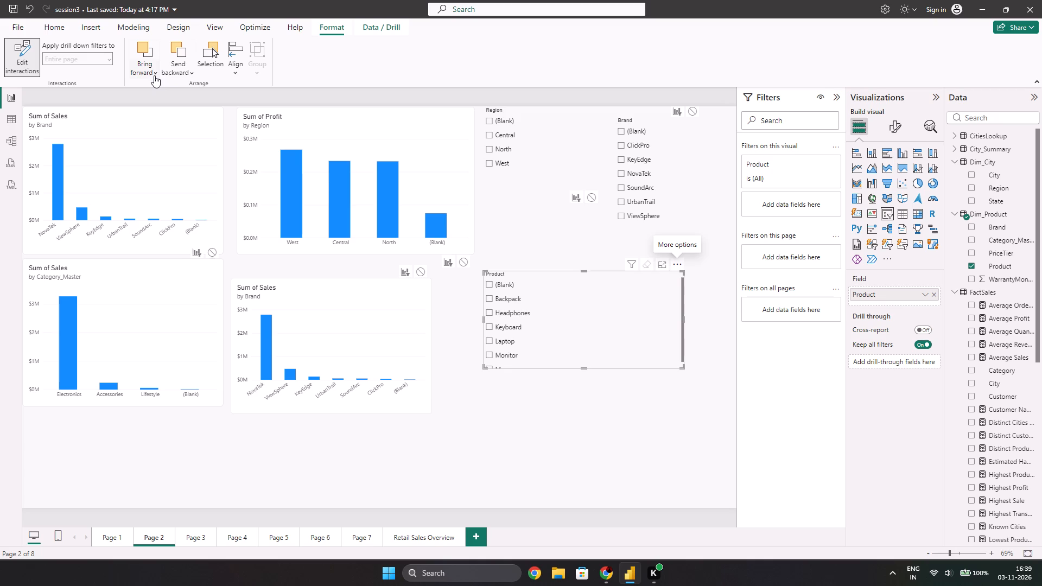
# Examine the visual interactions, Edit interactions and Test sections of the Power BI Visualizations part-2 document.
pyautogui.click(294, 28)
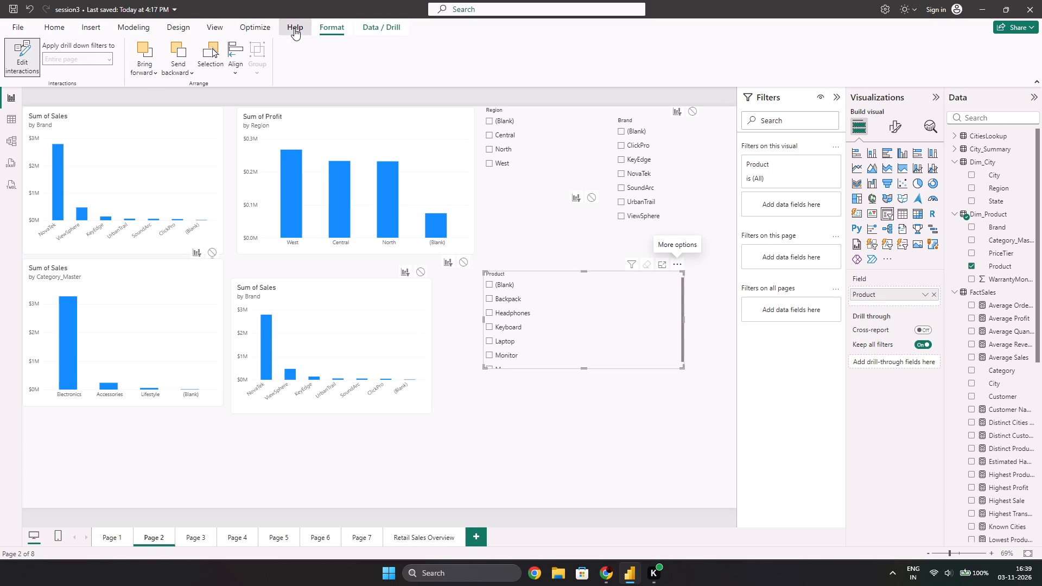
pyautogui.click(262, 23)
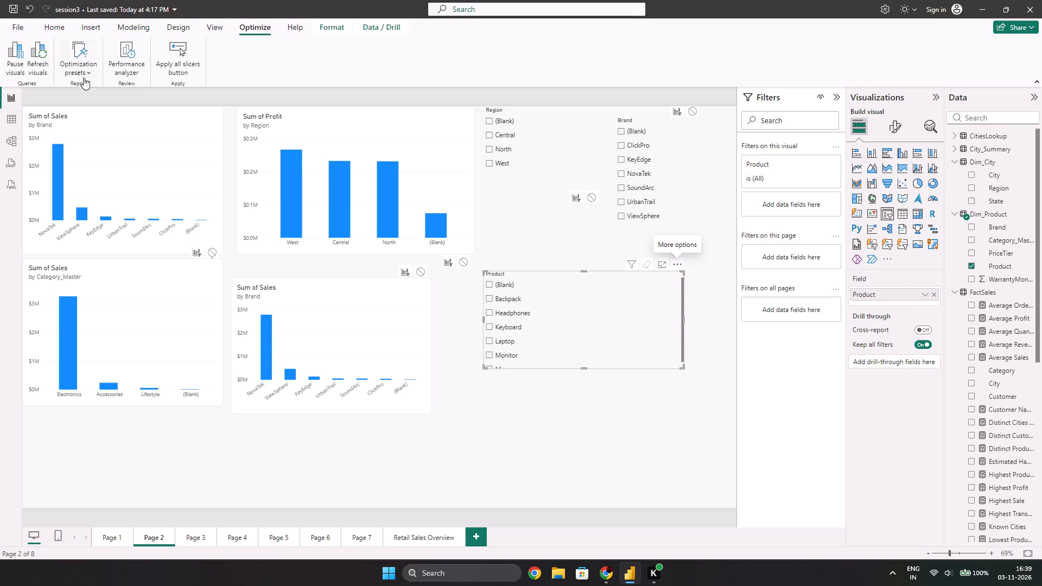
pyautogui.hotkey('alt', 'Tab')
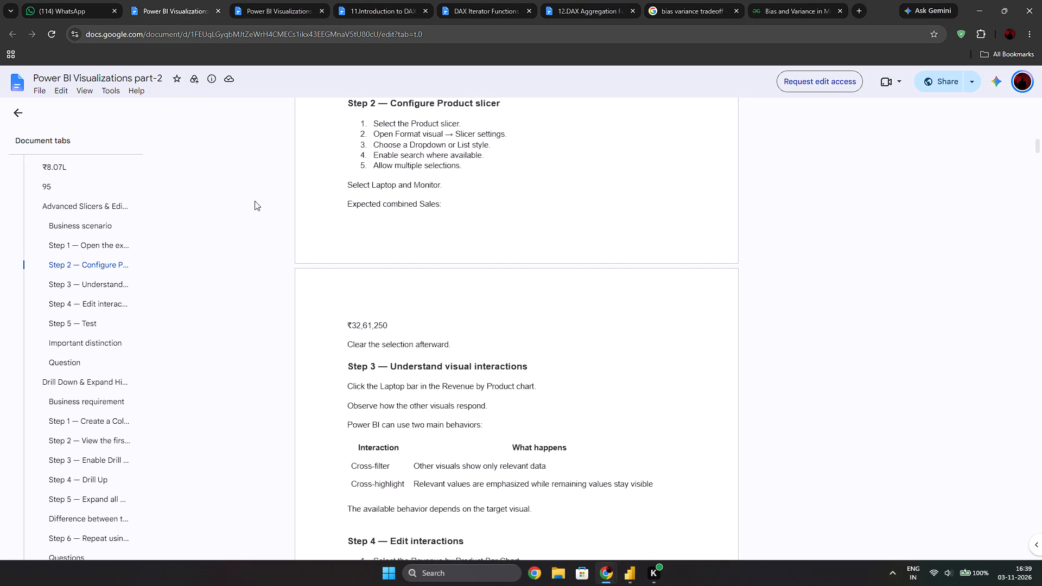
pyautogui.hotkey('alt', 'Tab')
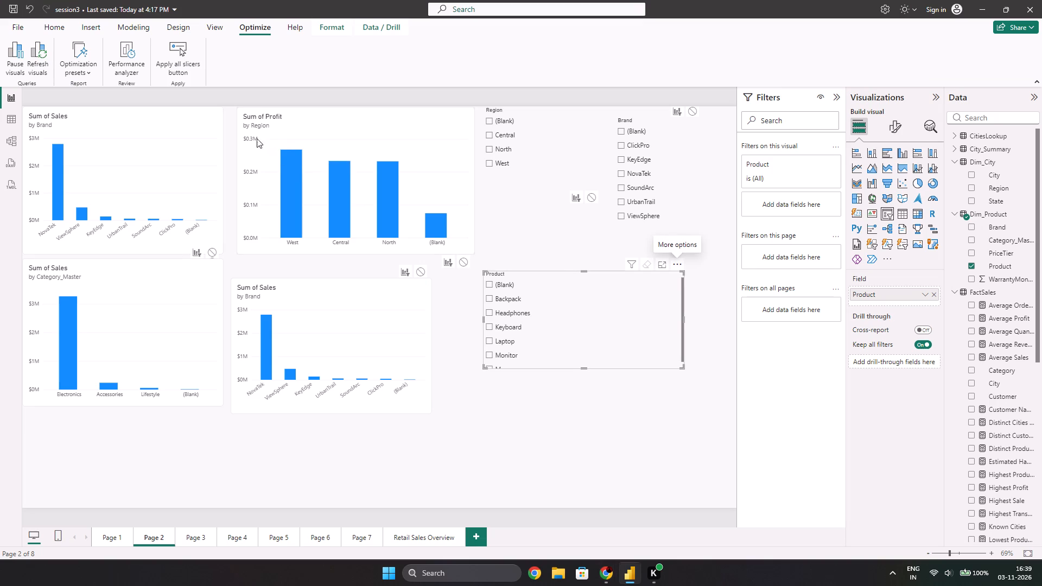
pyautogui.hotkey('alt', 'Tab')
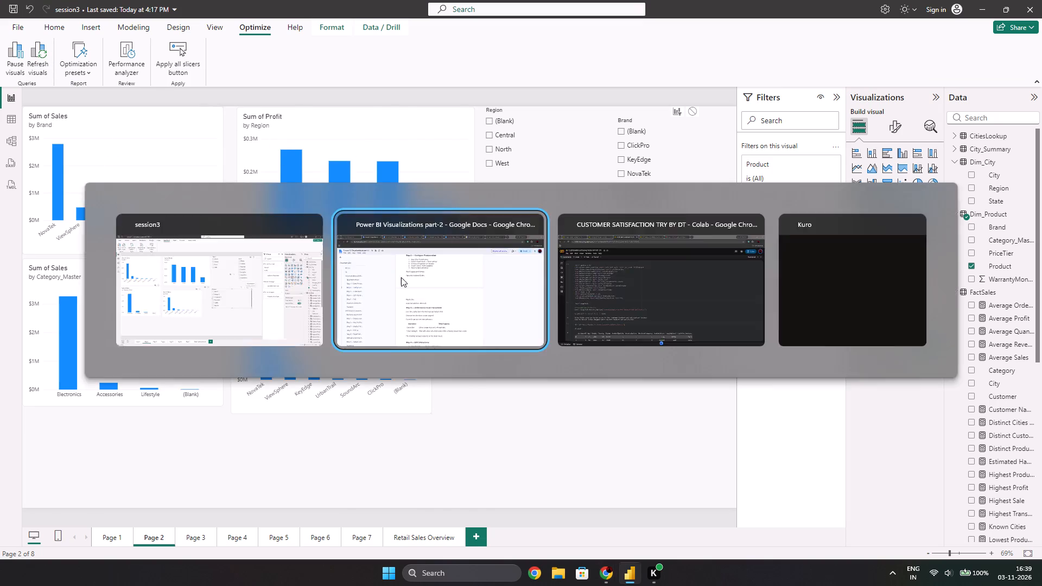
pyautogui.scroll(-1, 541, 277)
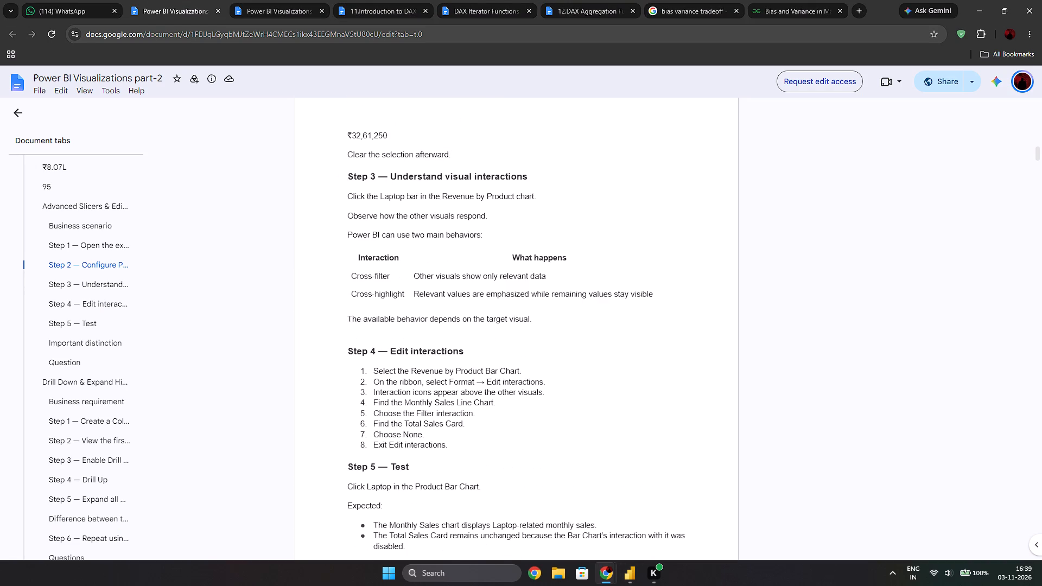
pyautogui.scroll(-1, 513, 231)
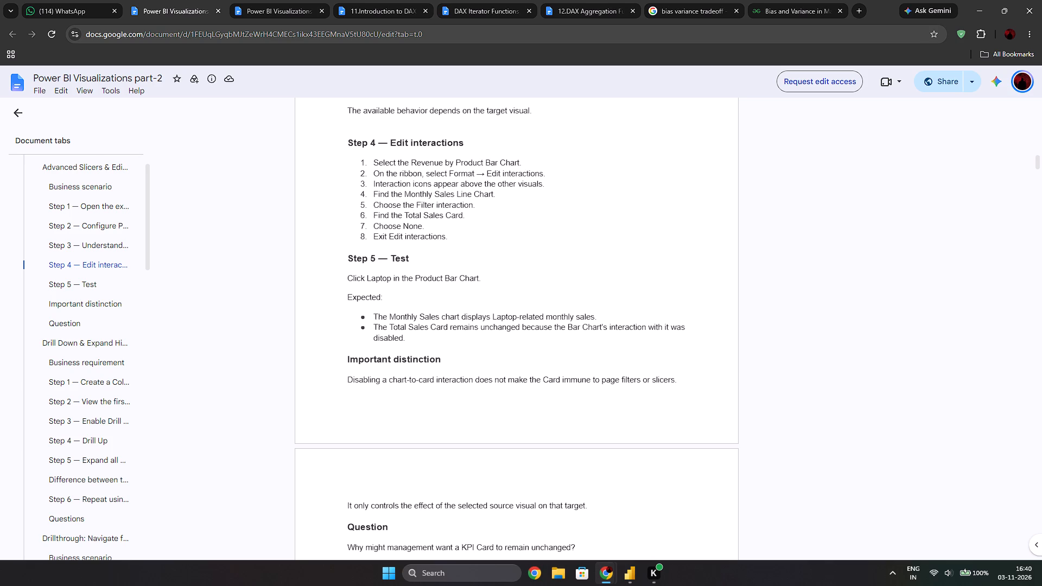
# Switch from the exercise document back to Page 2 of the session3 report in Power BI Desktop.
pyautogui.click(636, 571)
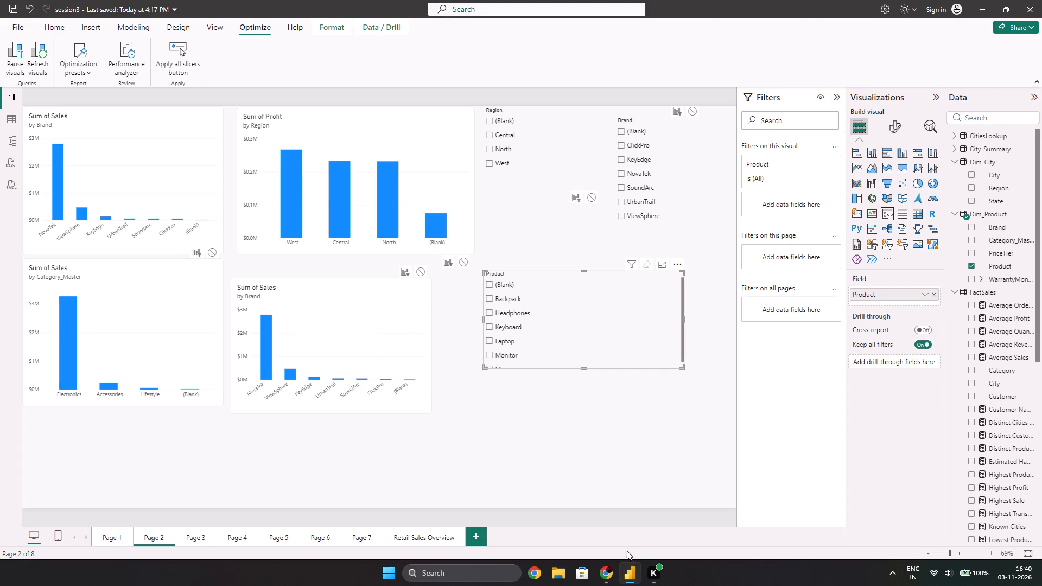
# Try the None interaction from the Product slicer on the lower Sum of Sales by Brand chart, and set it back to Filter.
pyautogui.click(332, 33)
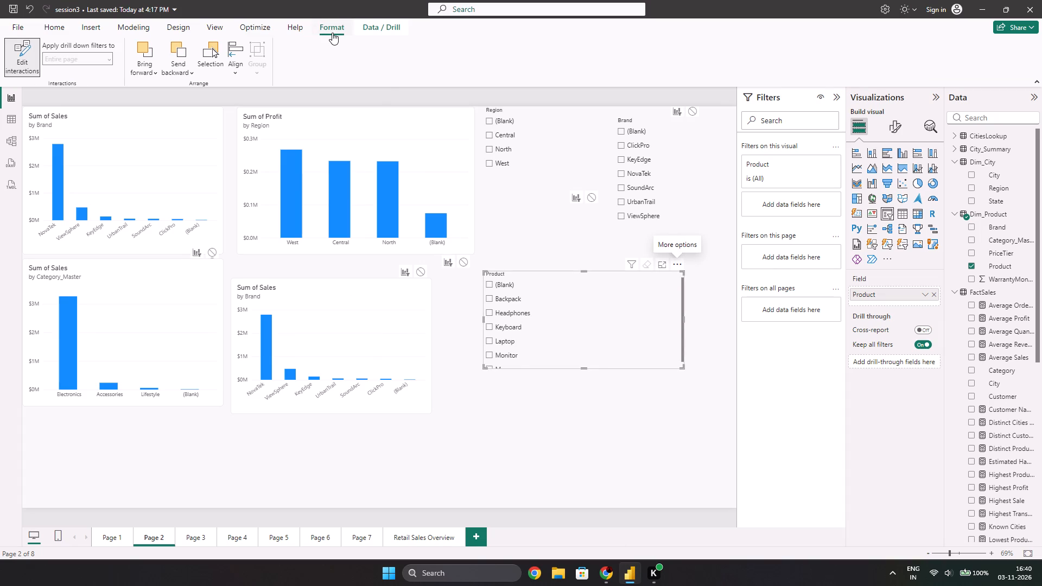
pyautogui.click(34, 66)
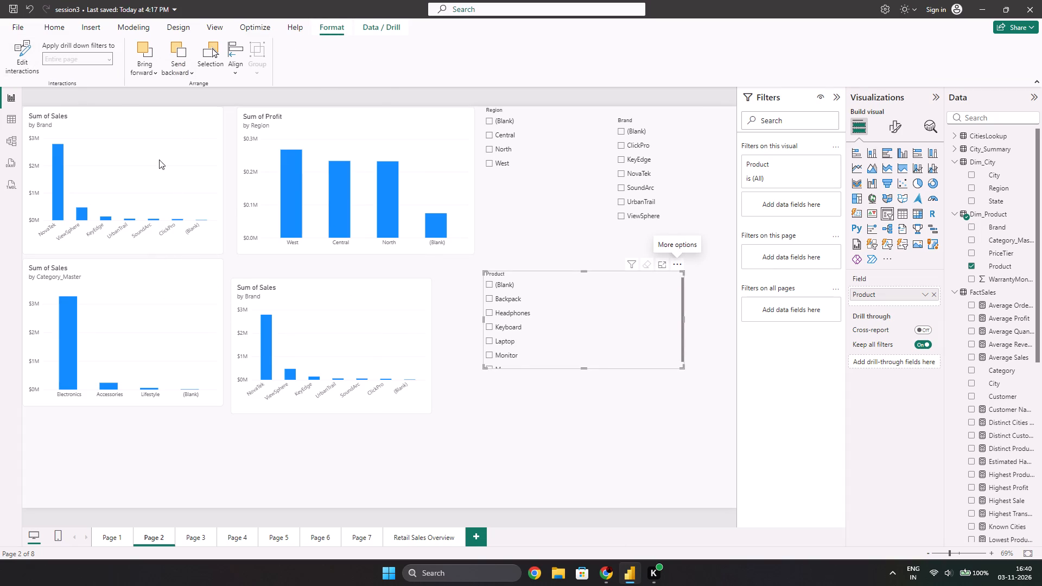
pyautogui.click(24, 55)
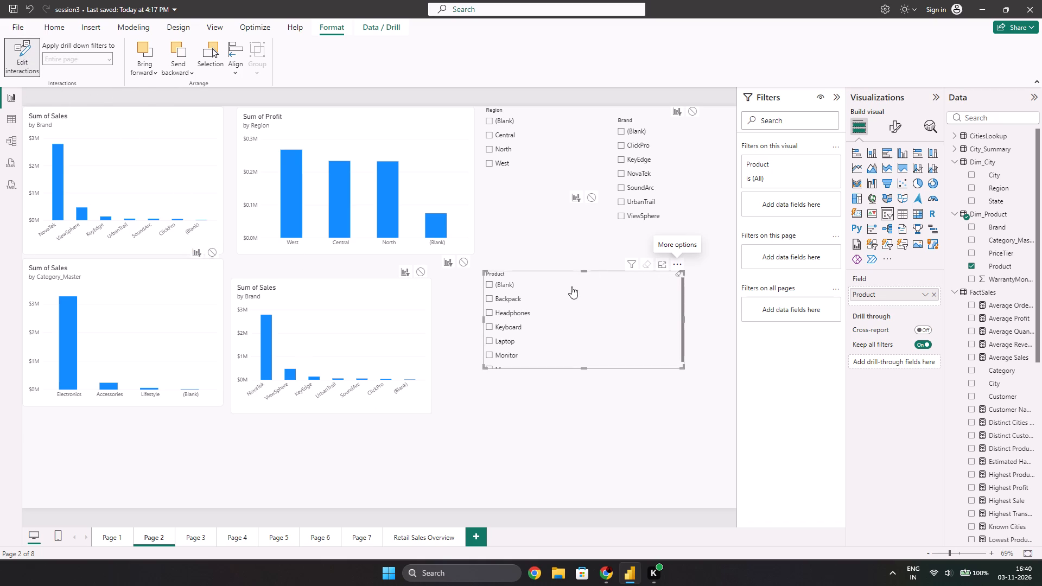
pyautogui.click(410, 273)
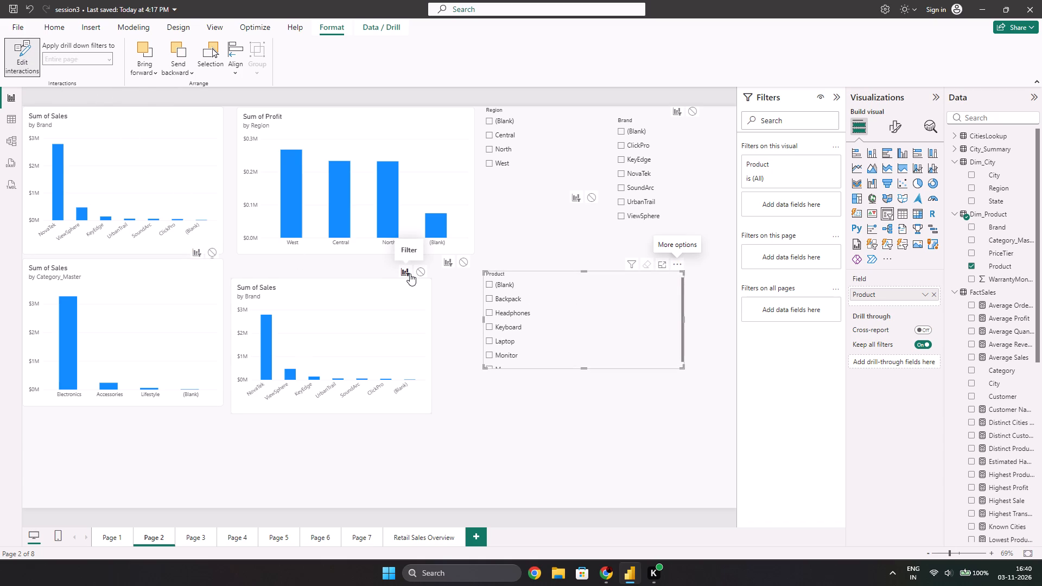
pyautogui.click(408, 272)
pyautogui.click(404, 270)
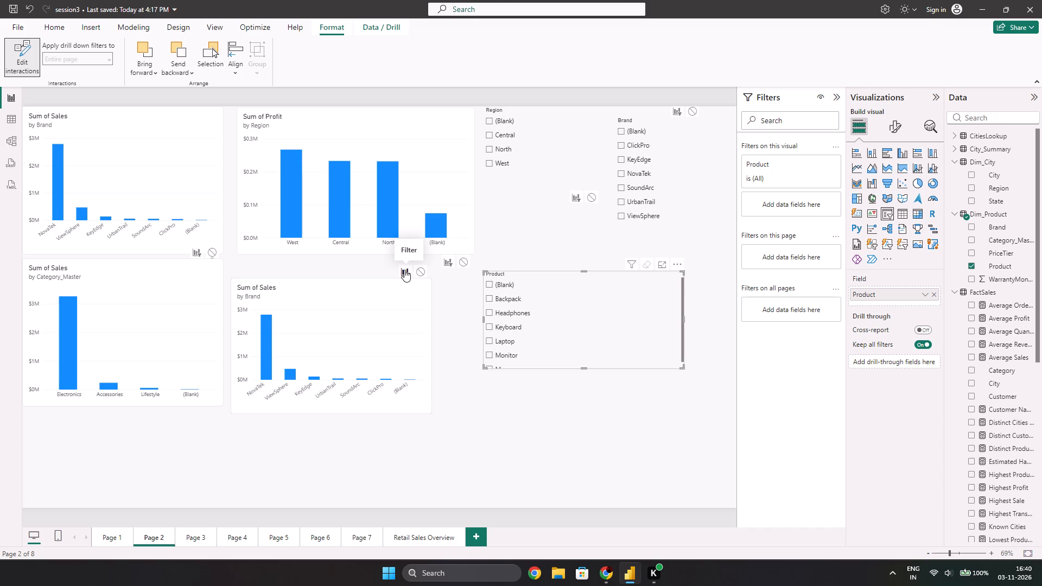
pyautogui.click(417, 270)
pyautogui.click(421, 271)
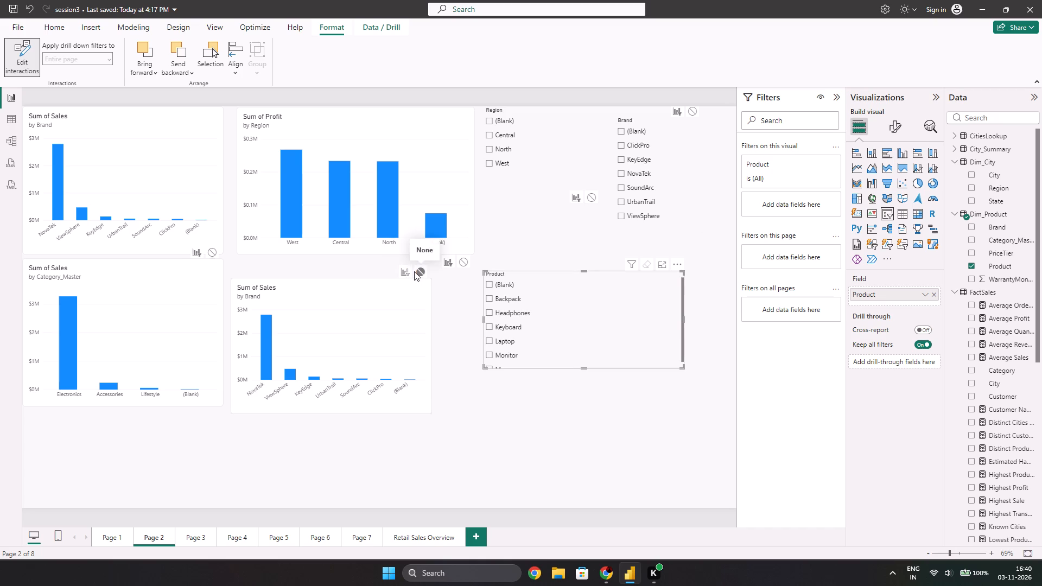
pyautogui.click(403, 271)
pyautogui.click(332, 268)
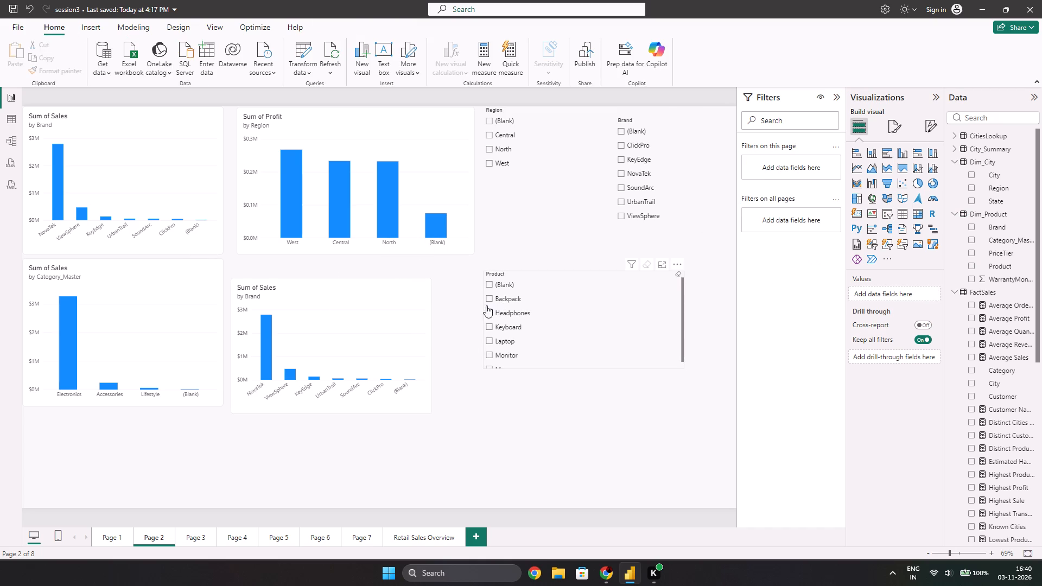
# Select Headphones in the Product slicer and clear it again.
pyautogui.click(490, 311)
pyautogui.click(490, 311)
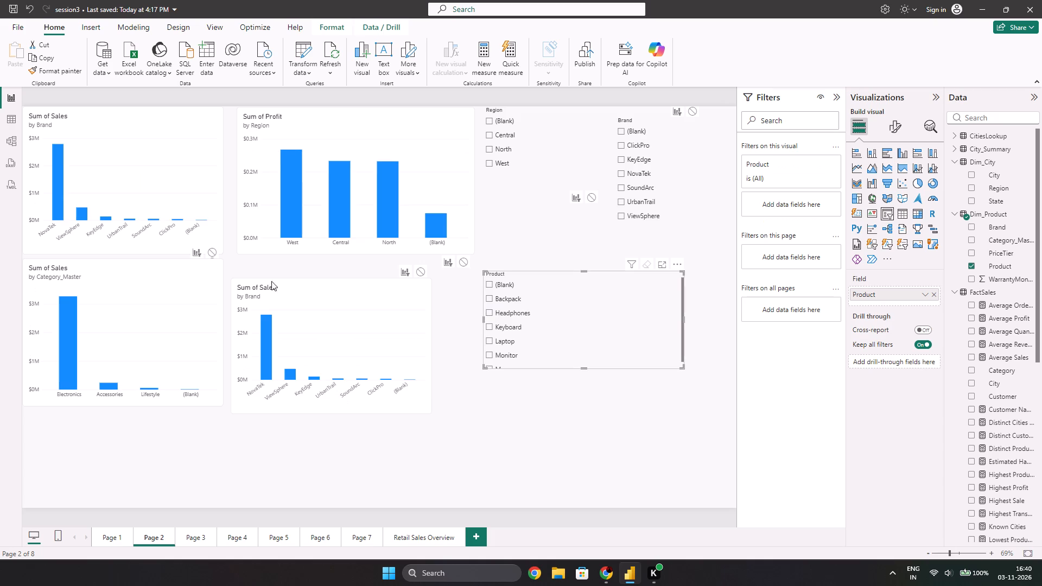
# Return to the Power BI Visualizations part-2 document and read on to the Drill Down section's column chart instructions.
pyautogui.click(604, 564)
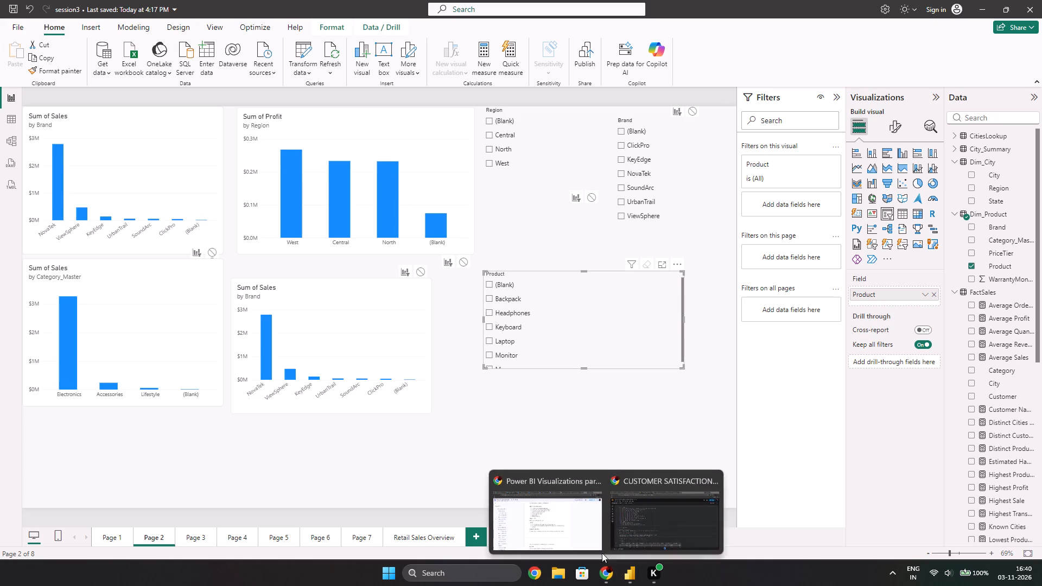
pyautogui.click(581, 520)
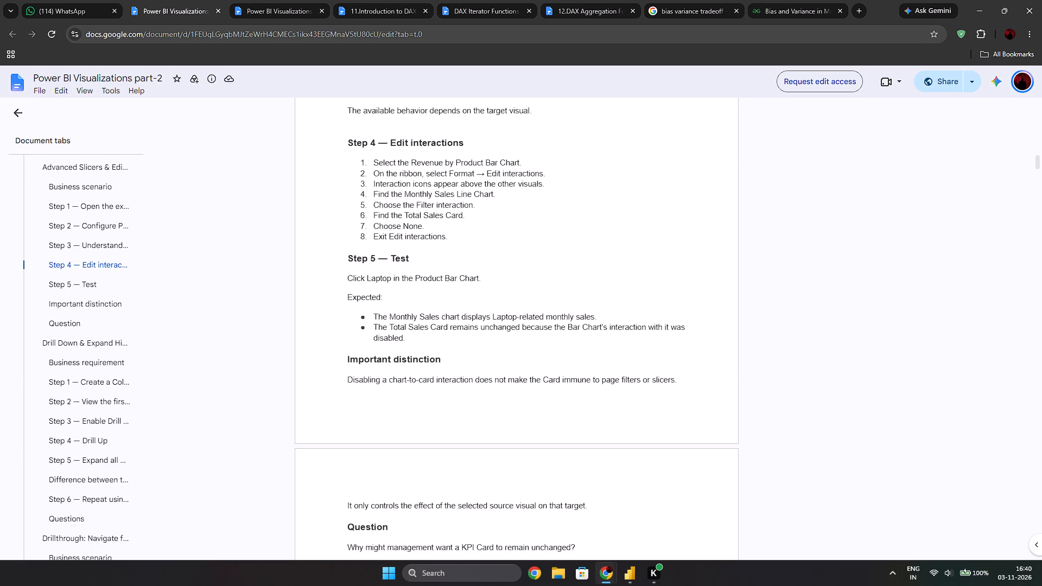
pyautogui.scroll(-3, 493, 239)
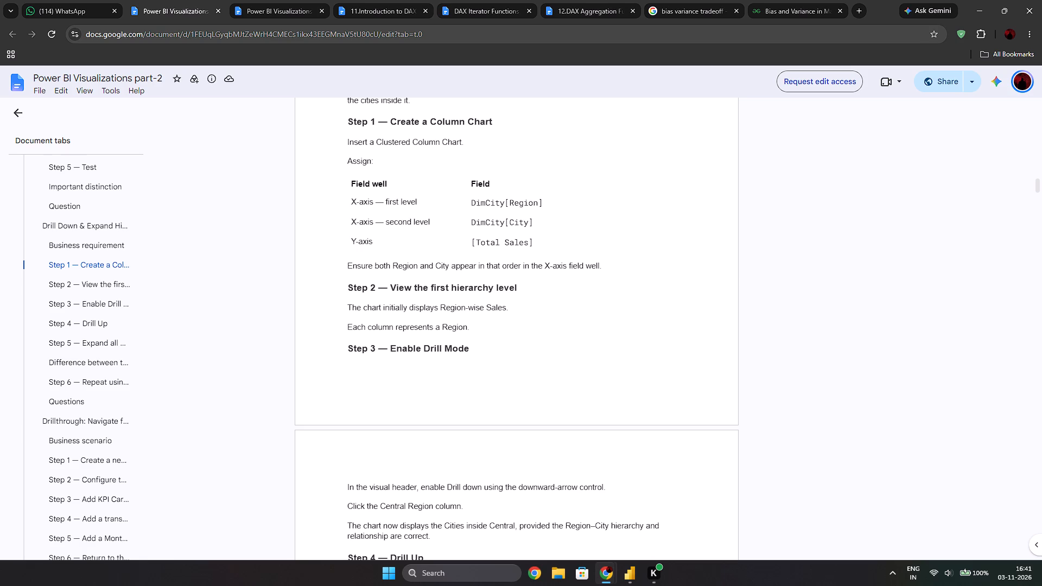
# Examine the Drill Down & Expand Hierarchies steps, look ahead to the Drillthrough setup, and return to the Drill Down business requirement.
pyautogui.scroll(-1, 490, 343)
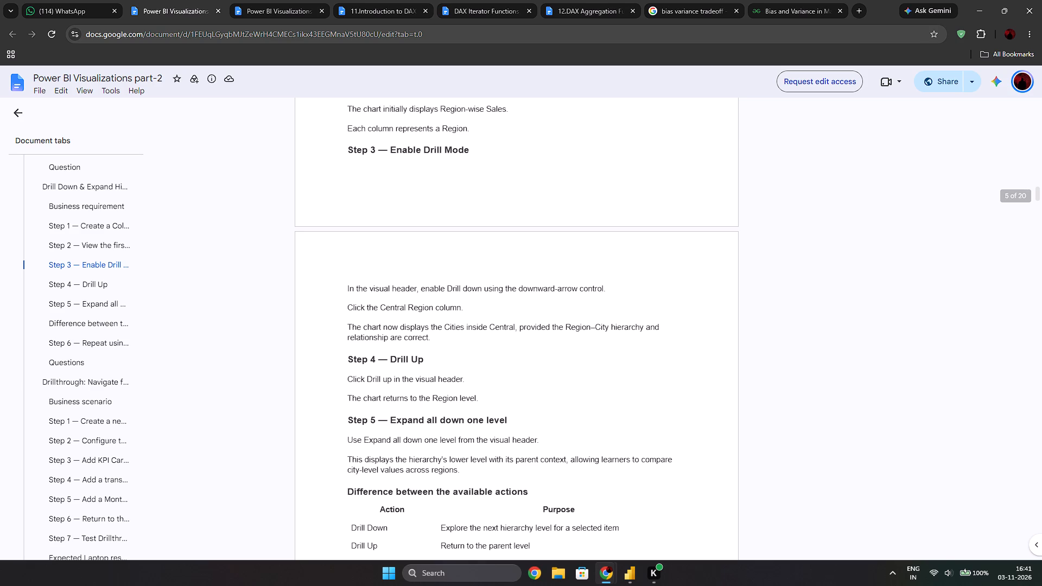
pyautogui.scroll(-4, 476, 319)
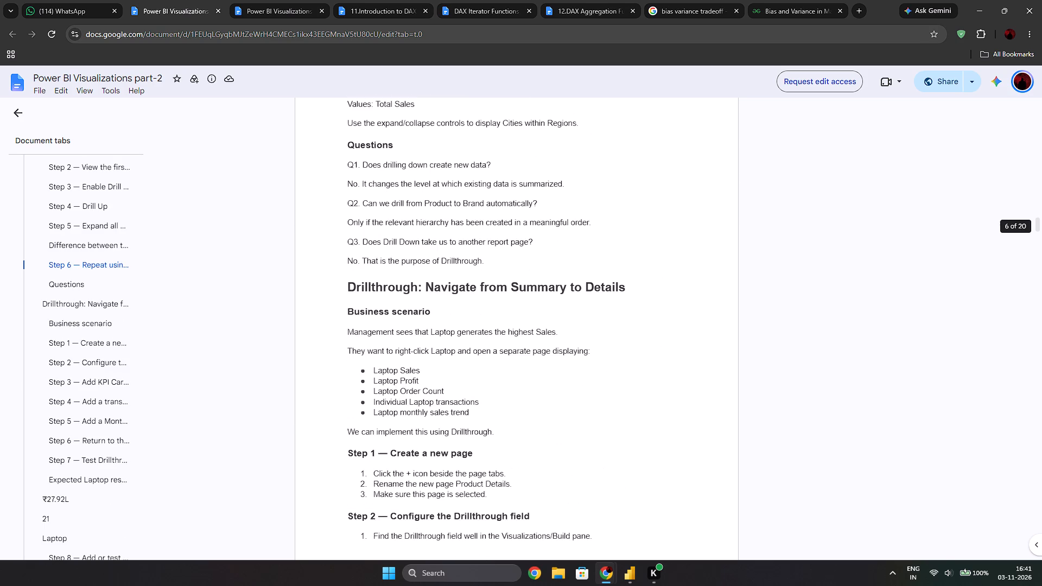
pyautogui.scroll(-2, 475, 328)
pyautogui.scroll(2, 471, 330)
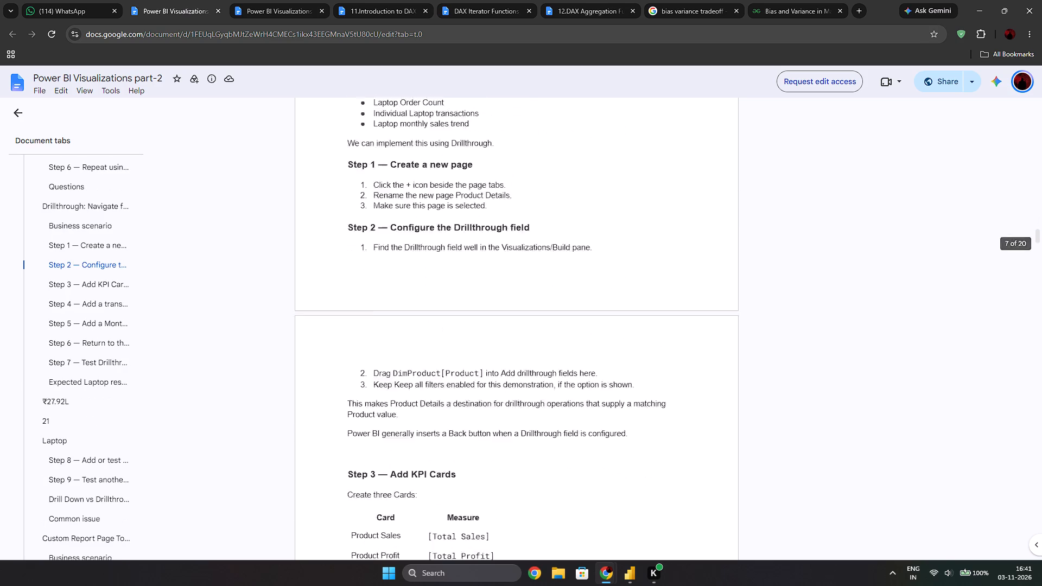
pyautogui.scroll(3, 471, 330)
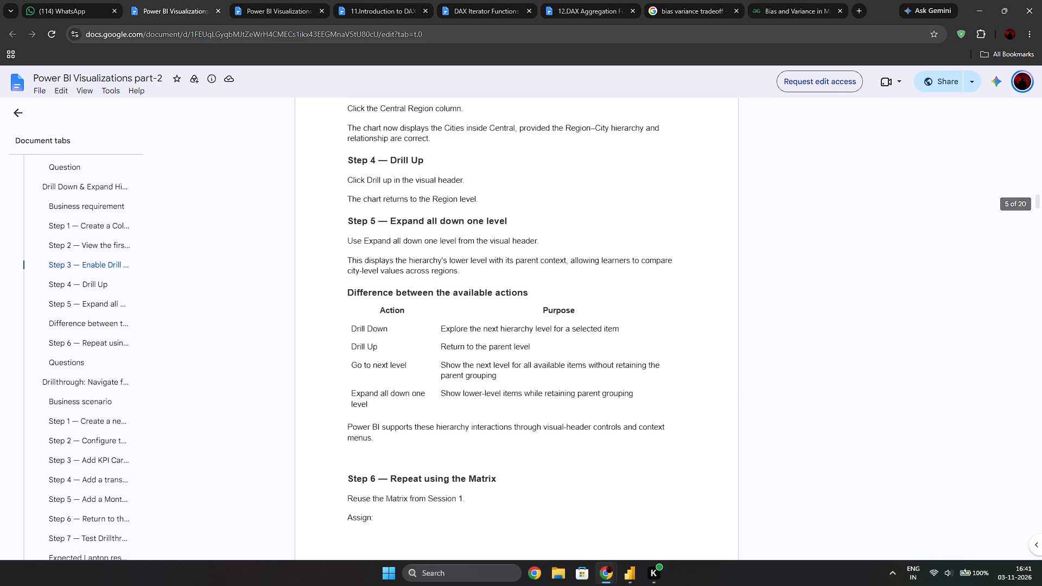
pyautogui.scroll(1, 452, 346)
pyautogui.scroll(1, 530, 319)
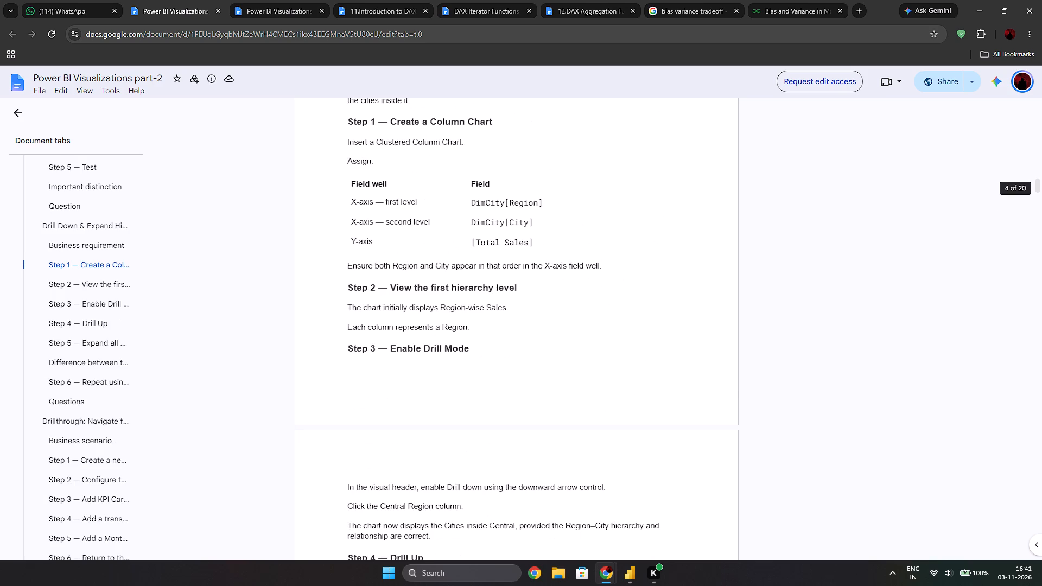
pyautogui.scroll(1, 494, 340)
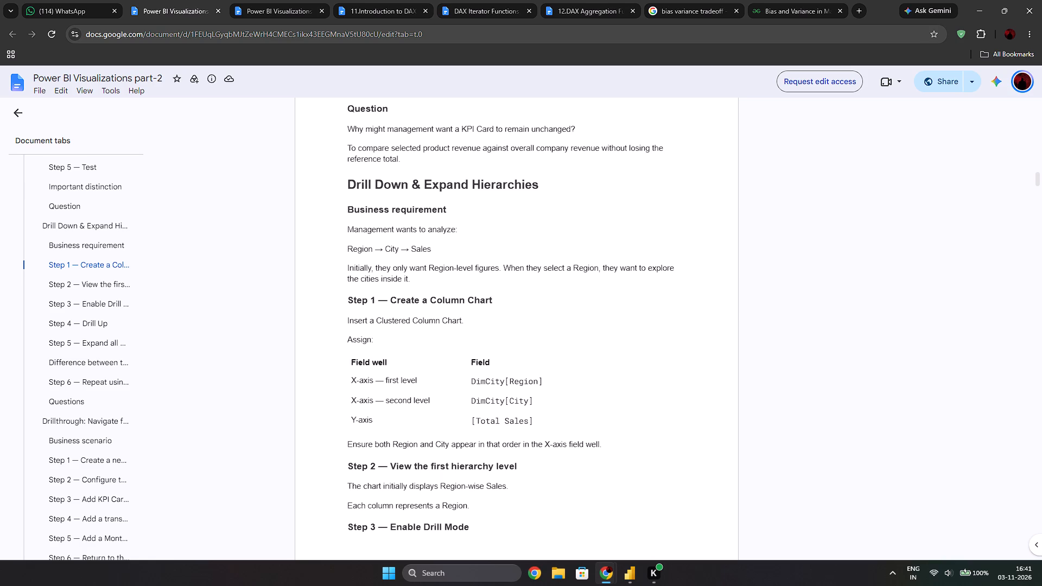
# Skim the document from the Region and City column chart through Drillthrough and Custom Report Page Tooltips to the Advanced Power BI Visuals section.
pyautogui.scroll(-1, 408, 338)
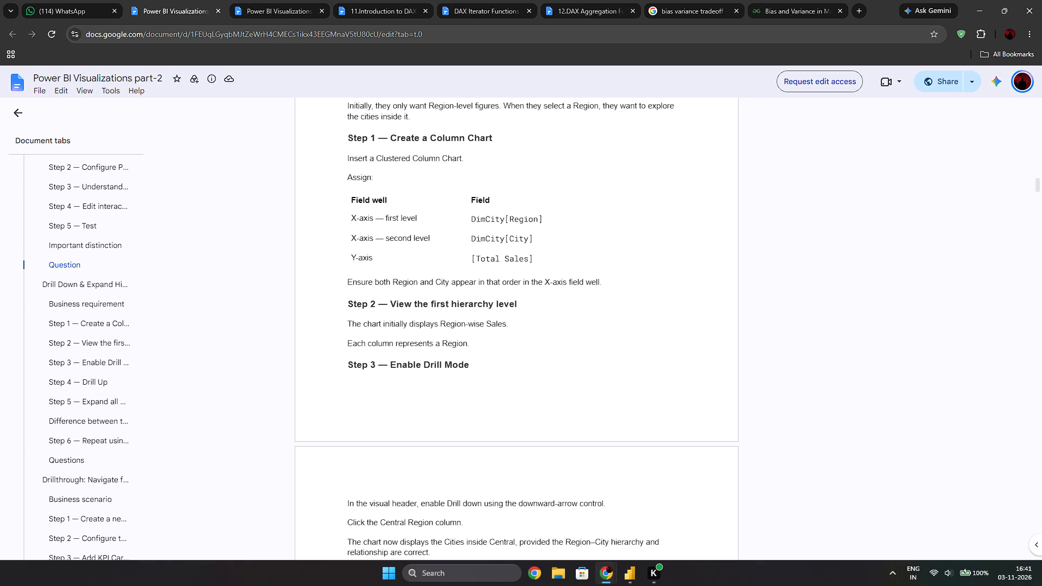
pyautogui.scroll(-2, 440, 294)
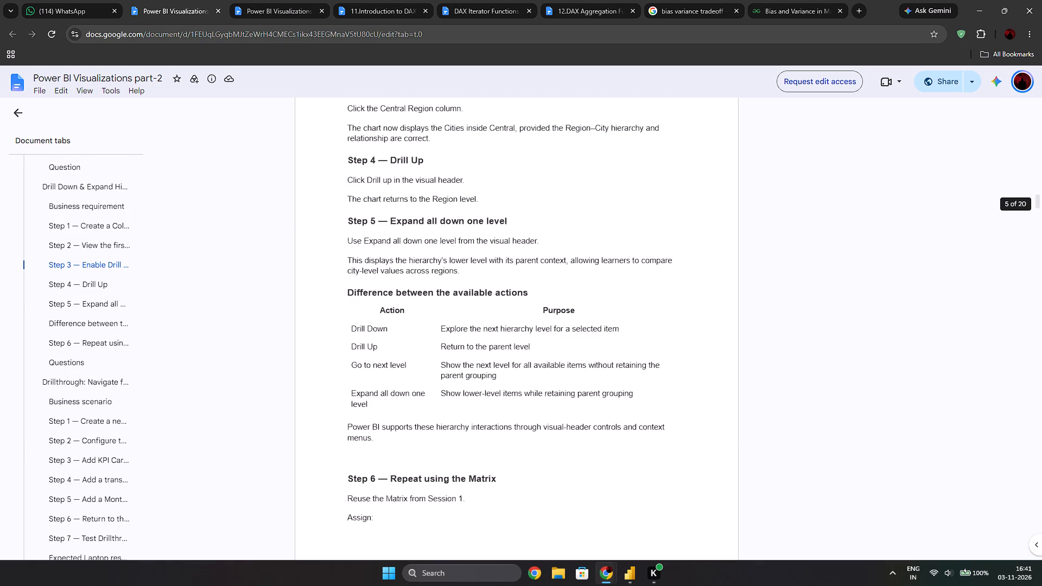
pyautogui.scroll(-4, 433, 302)
pyautogui.scroll(-1, 378, 330)
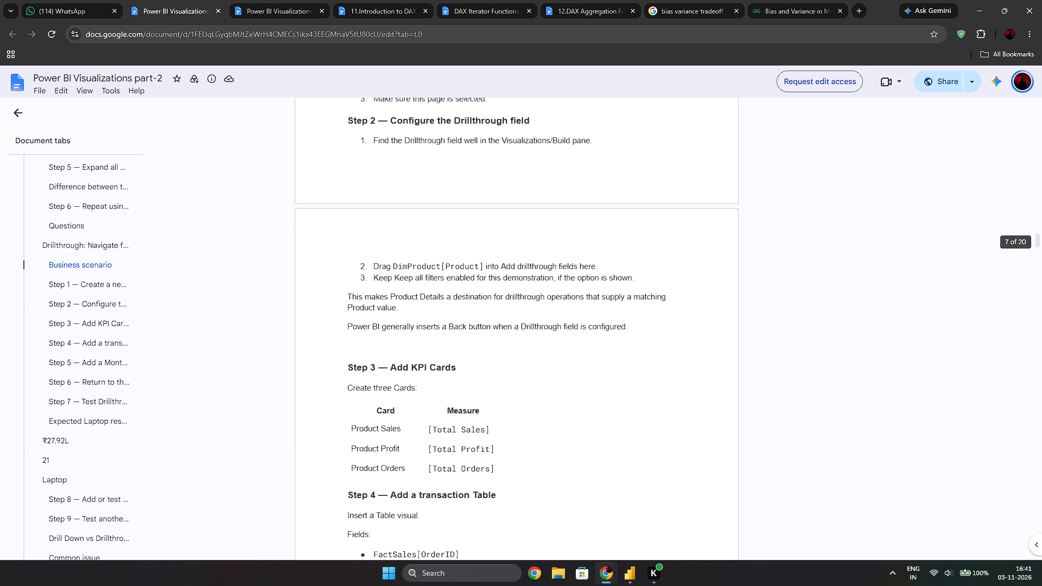
pyautogui.scroll(-2, 365, 334)
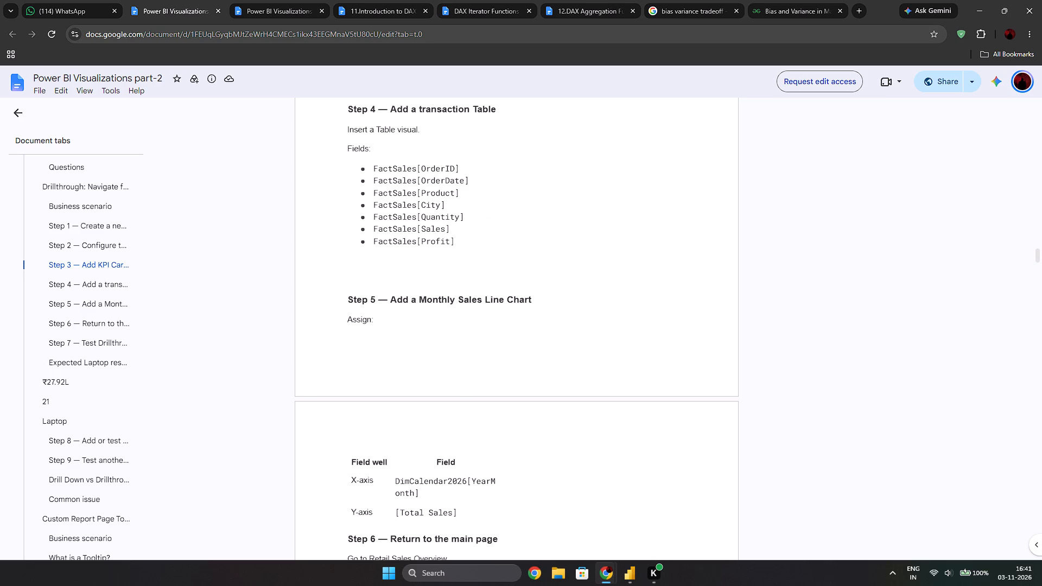
pyautogui.scroll(-2, 423, 298)
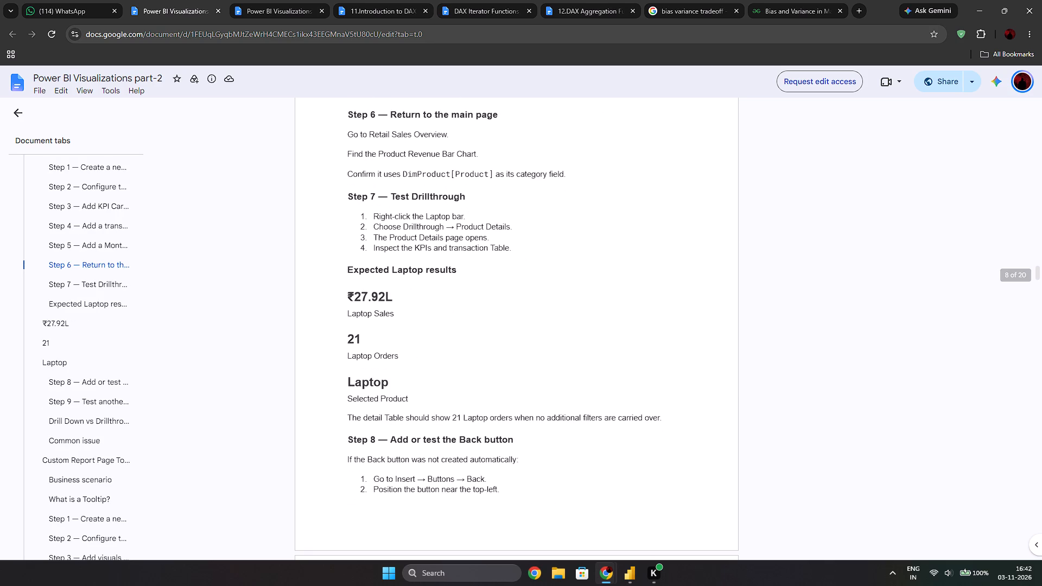
pyautogui.scroll(-3, 474, 304)
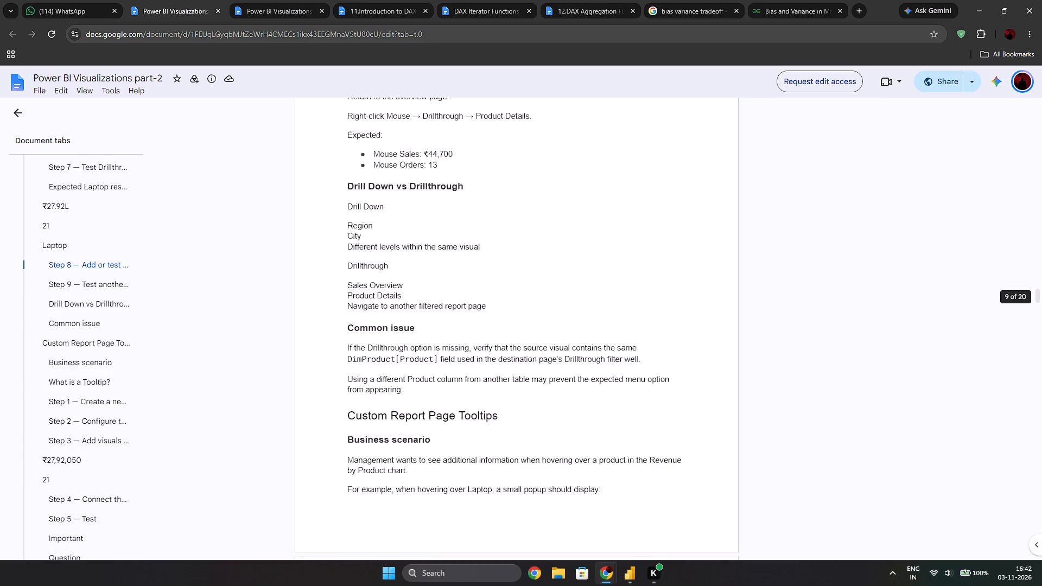
pyautogui.scroll(-14, 474, 304)
pyautogui.scroll(-9, 471, 292)
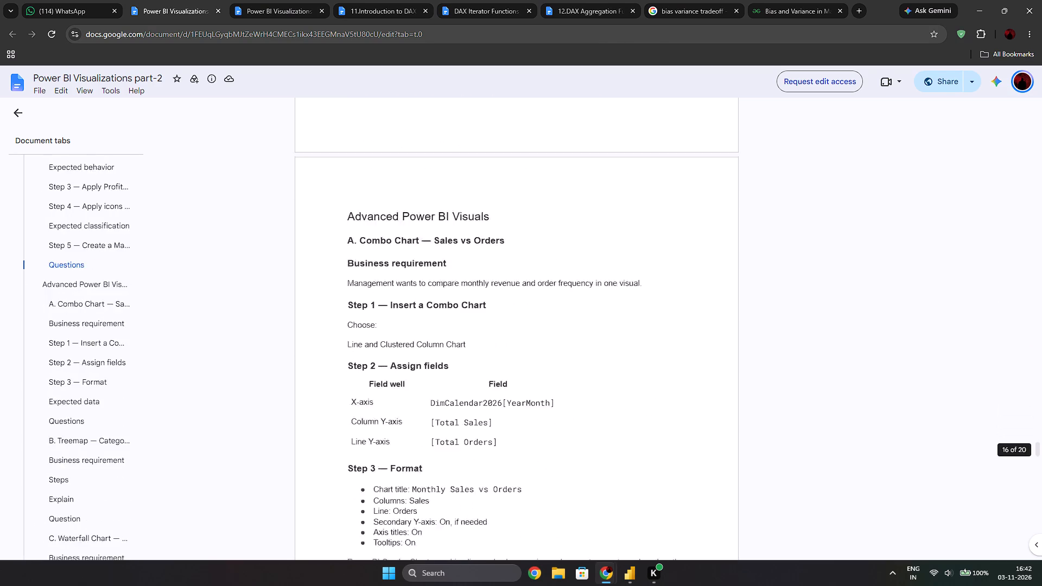
pyautogui.scroll(-13, 471, 292)
# Go back to the Drill Down steps and read through the action differences, Matrix repeat and questions to the Drillthrough section's first two steps.
pyautogui.scroll(18, 471, 292)
pyautogui.scroll(18, 471, 292)
pyautogui.scroll(3, 478, 304)
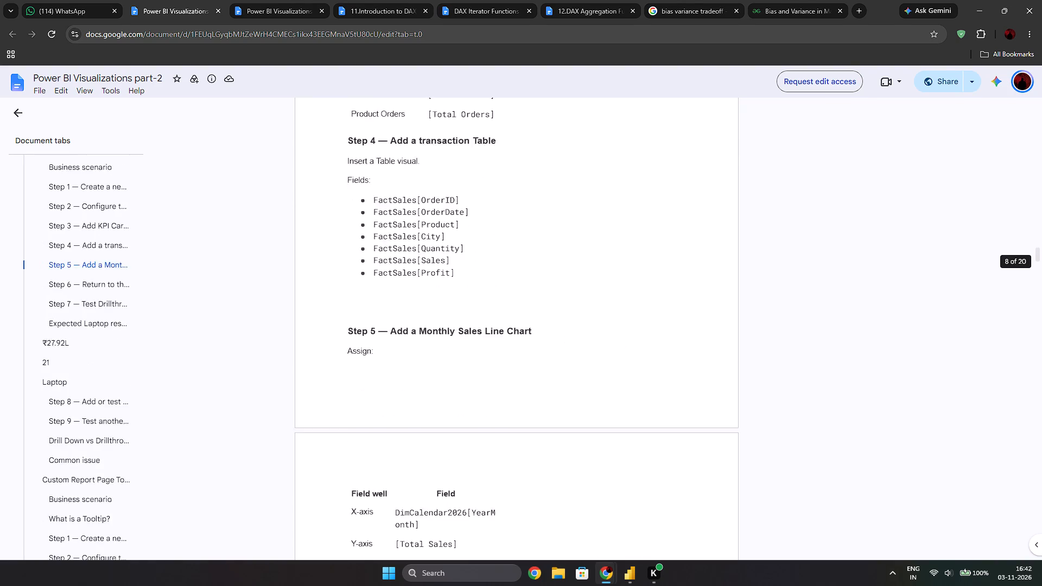
pyautogui.scroll(2, 478, 305)
pyautogui.scroll(4, 492, 361)
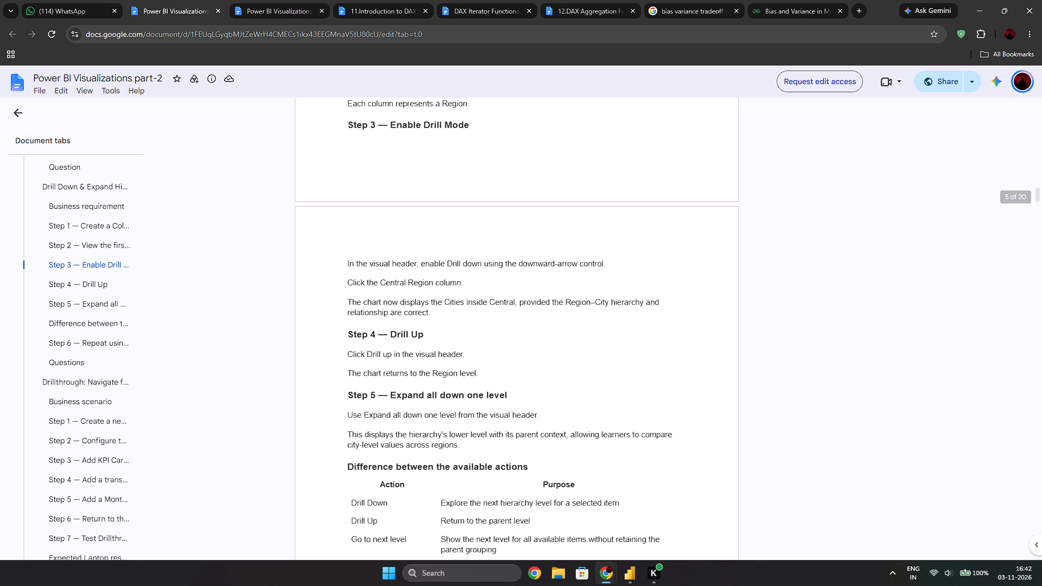
pyautogui.scroll(1, 490, 192)
pyautogui.scroll(-2, 458, 271)
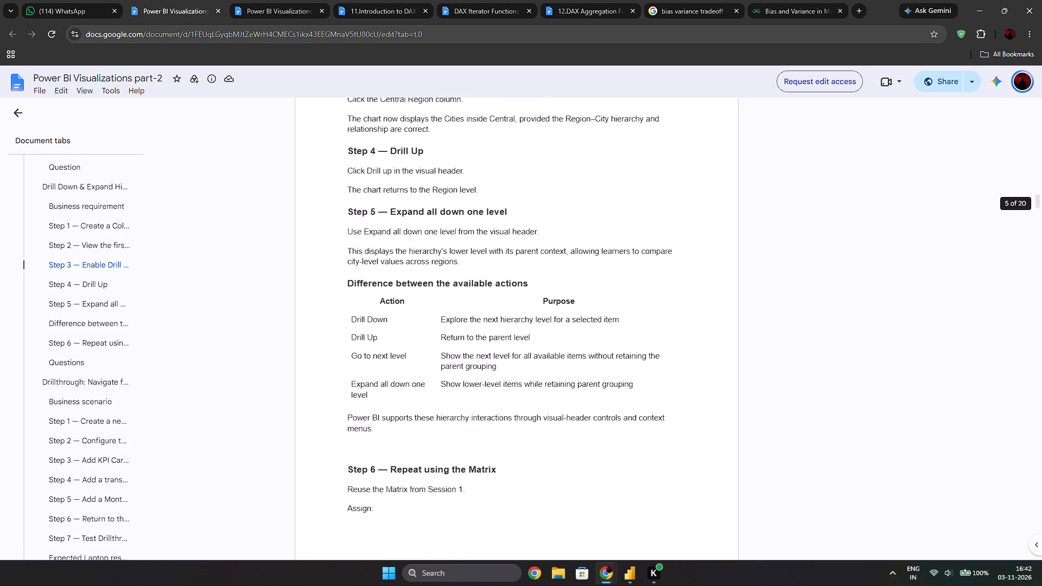
pyautogui.scroll(-1, 444, 298)
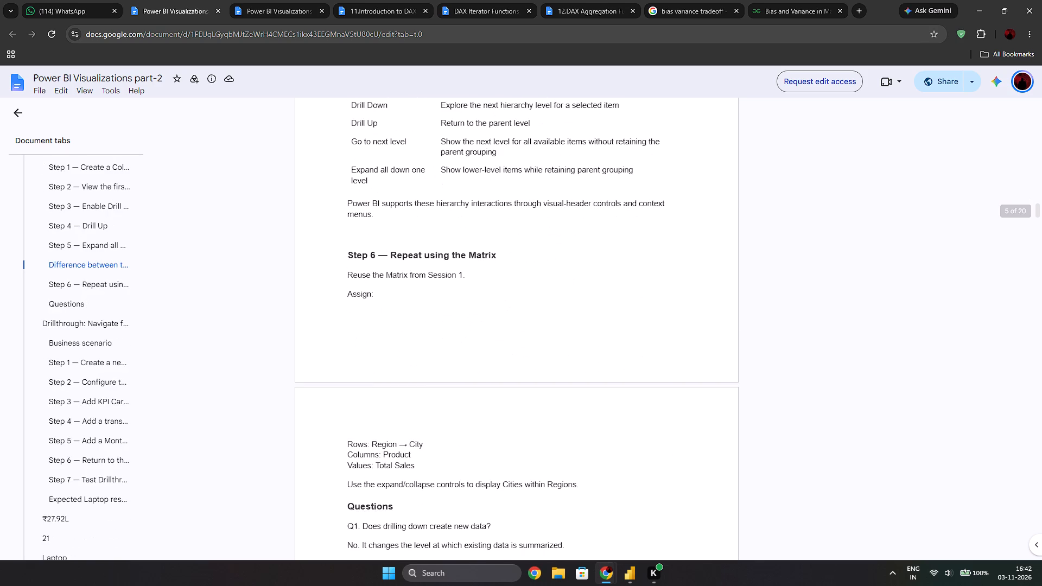
pyautogui.scroll(-1, 444, 302)
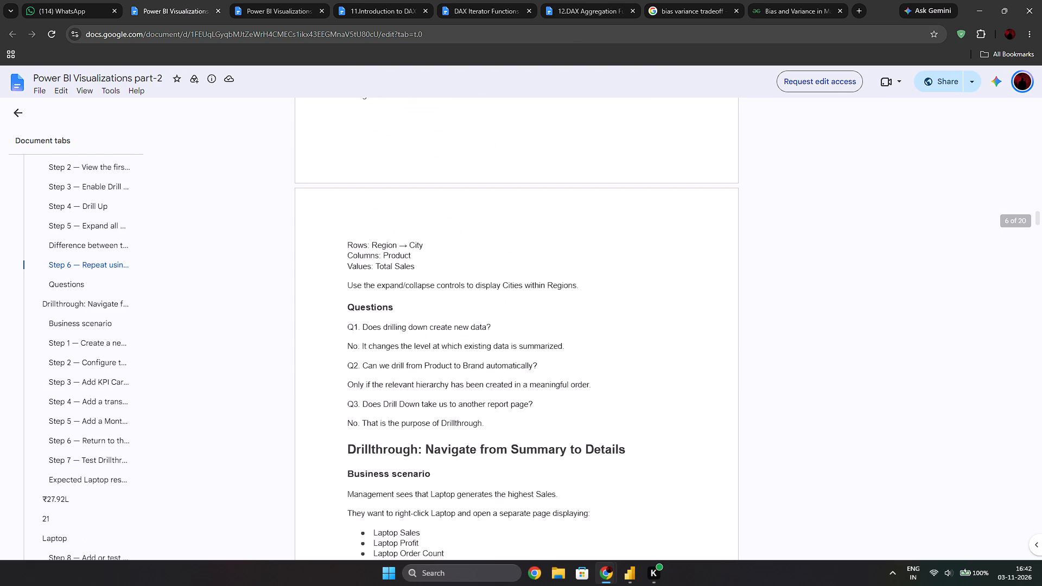
pyautogui.scroll(-1, 444, 302)
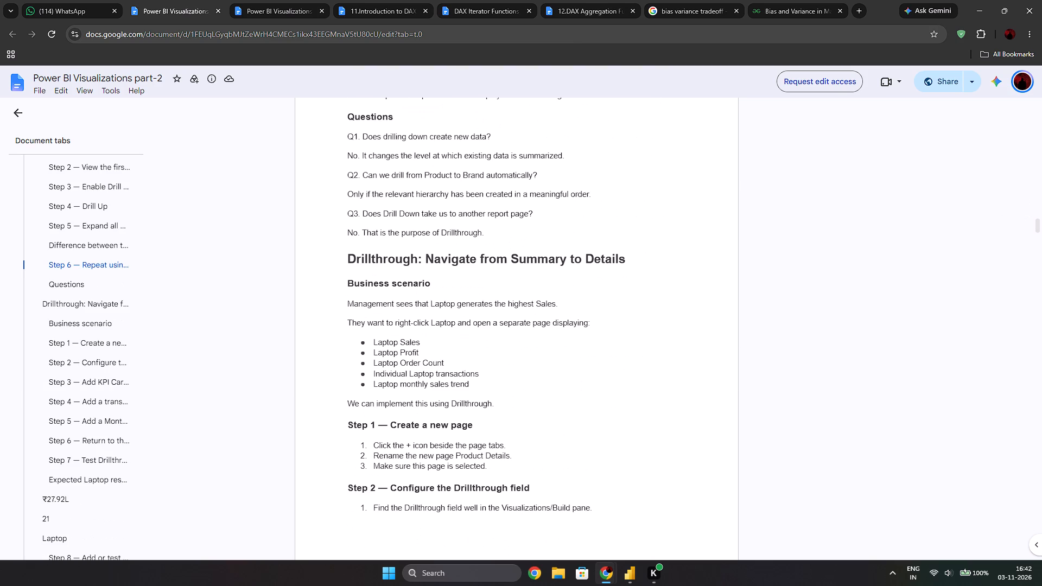